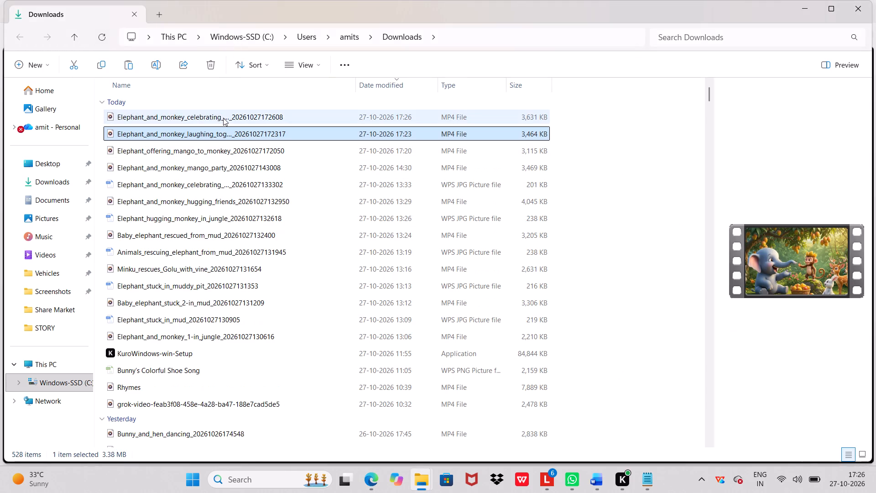
{"action": "left_click", "coordinate": [223, 118]}
{"action": "key", "text": "ctrl+c"}
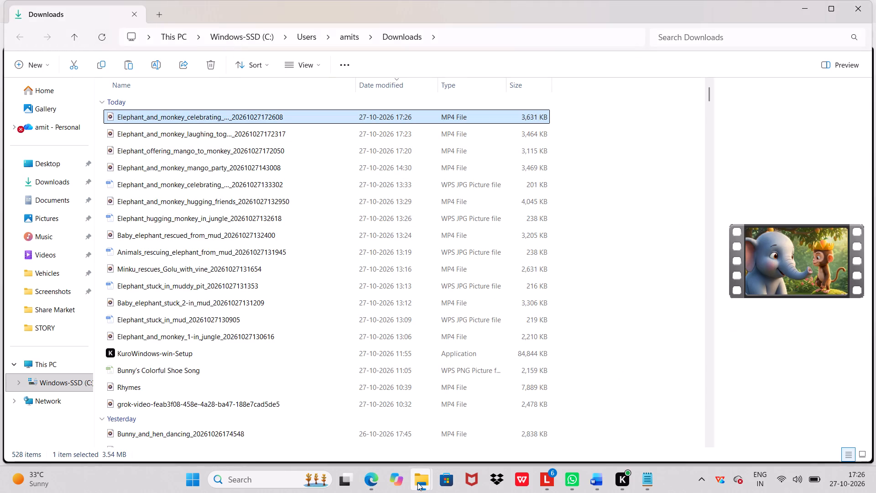
{"action": "left_click", "coordinate": [560, 415]}
{"action": "left_click", "coordinate": [313, 388]}
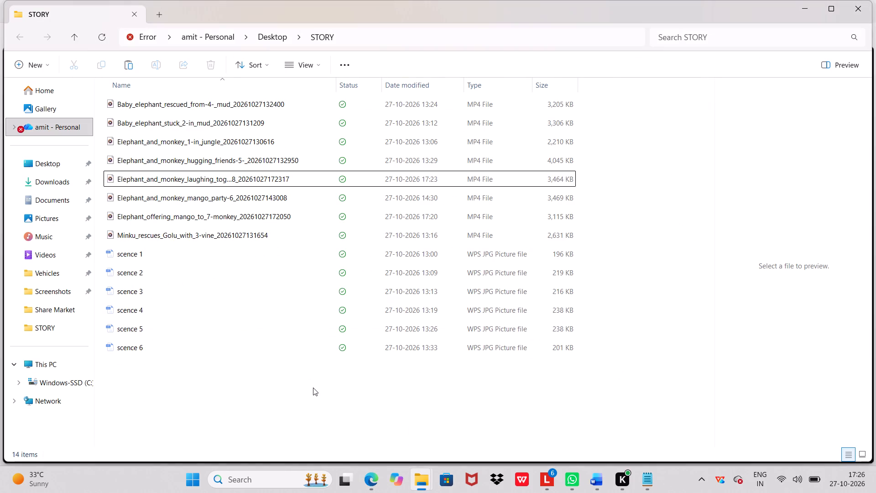
{"action": "key", "text": "ctrl+v"}
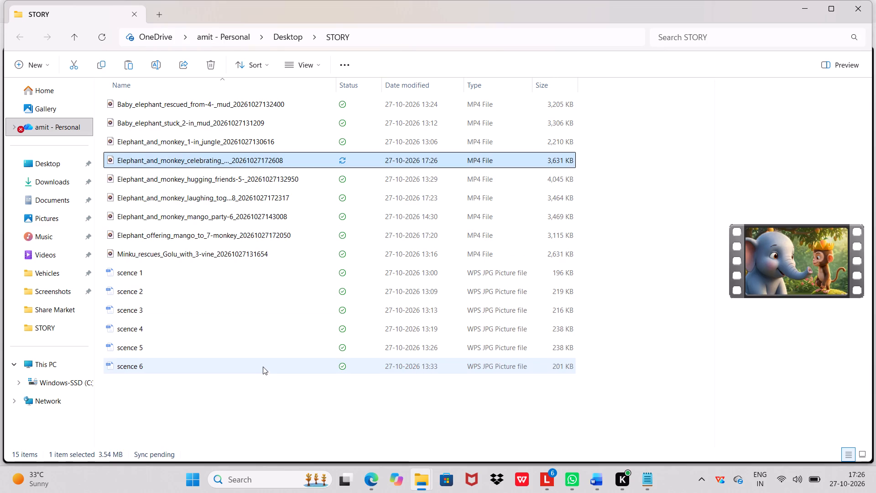
Number the copied celebrating video by inserting 9 before the timestamp in its file name.
{"action": "right_click", "coordinate": [245, 163]}
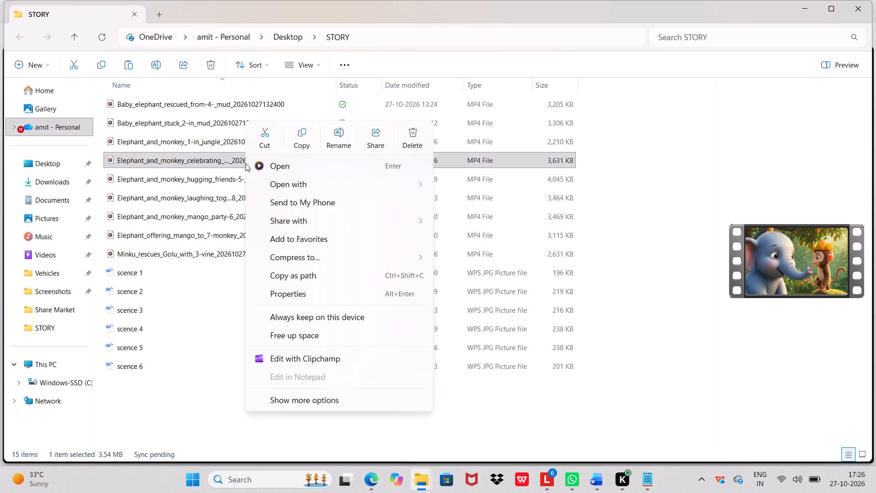
{"action": "left_click", "coordinate": [335, 142]}
{"action": "left_click", "coordinate": [228, 162]}
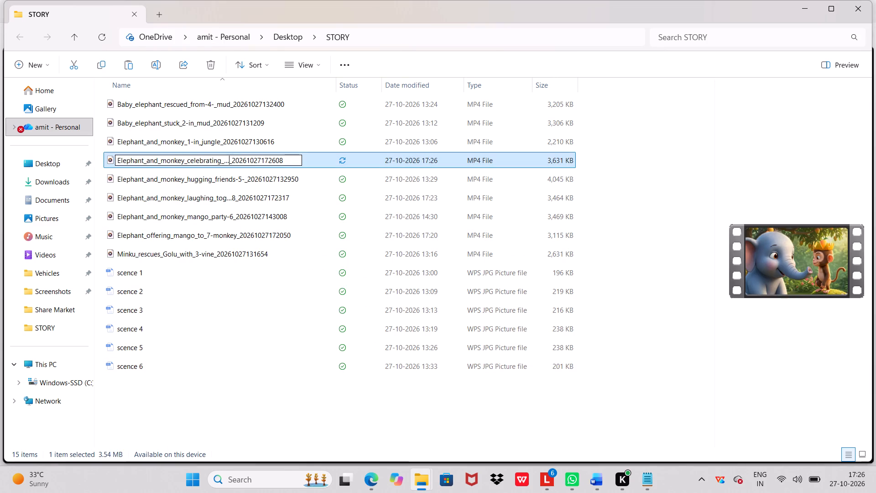
{"action": "key", "text": "9"}
{"action": "left_click", "coordinate": [276, 415]}
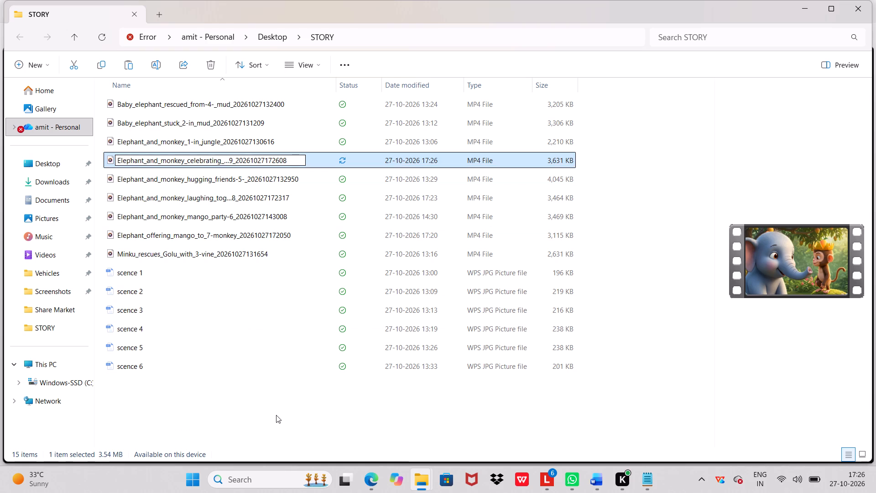
Switch to Google Drive in the browser and look through Shared with me and Projects, ending on Home.
{"action": "left_click", "coordinate": [373, 481]}
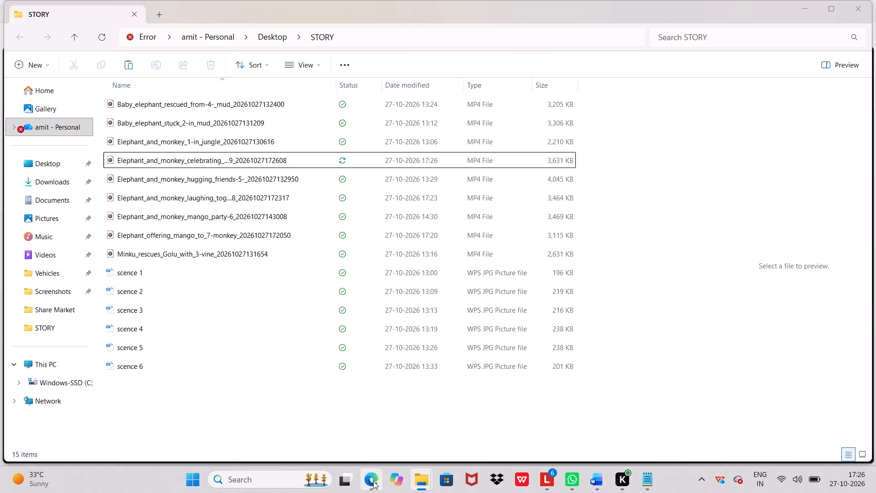
{"action": "left_click", "coordinate": [614, 2]}
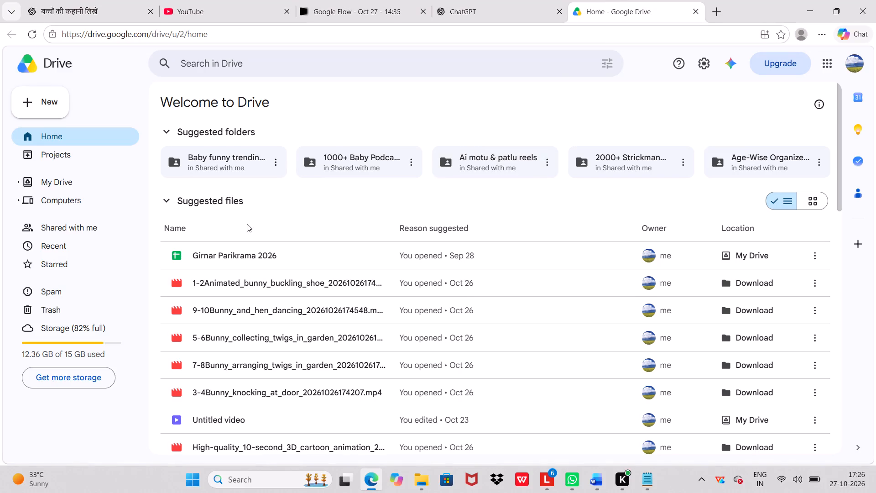
{"action": "left_click", "coordinate": [84, 228]}
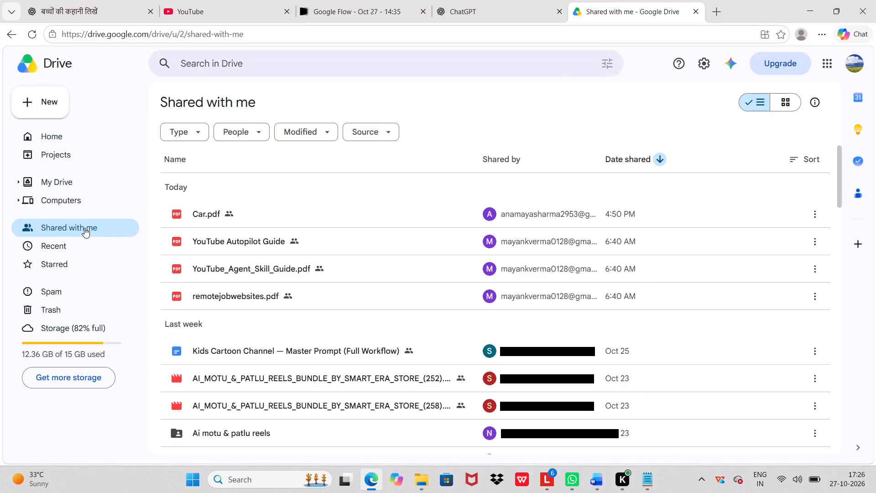
{"action": "left_click", "coordinate": [53, 133]}
{"action": "left_click", "coordinate": [57, 151]}
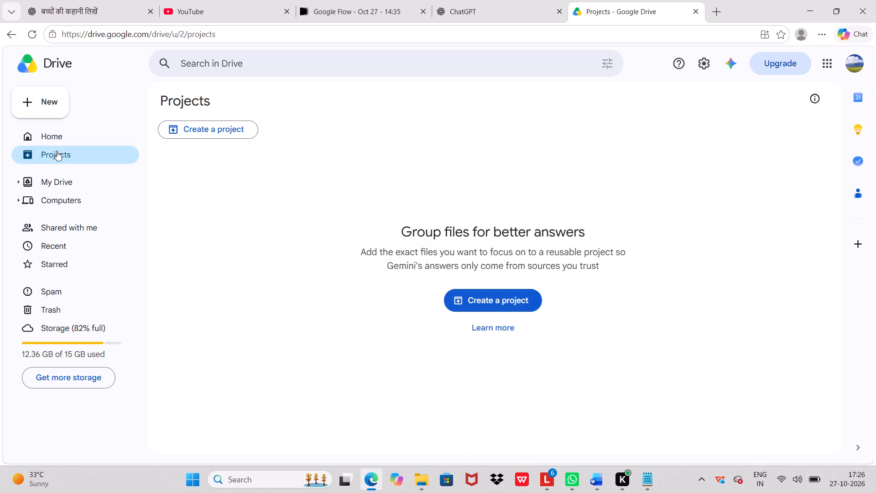
{"action": "left_click", "coordinate": [57, 138]}
Start a file upload to Drive and show the STORY folder's contents in List view in the file chooser.
{"action": "left_click", "coordinate": [43, 100]}
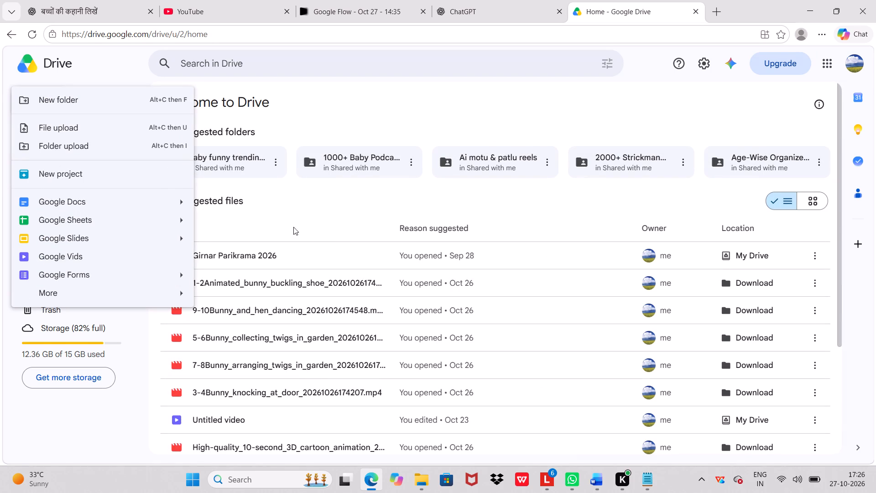
{"action": "left_click", "coordinate": [97, 131]}
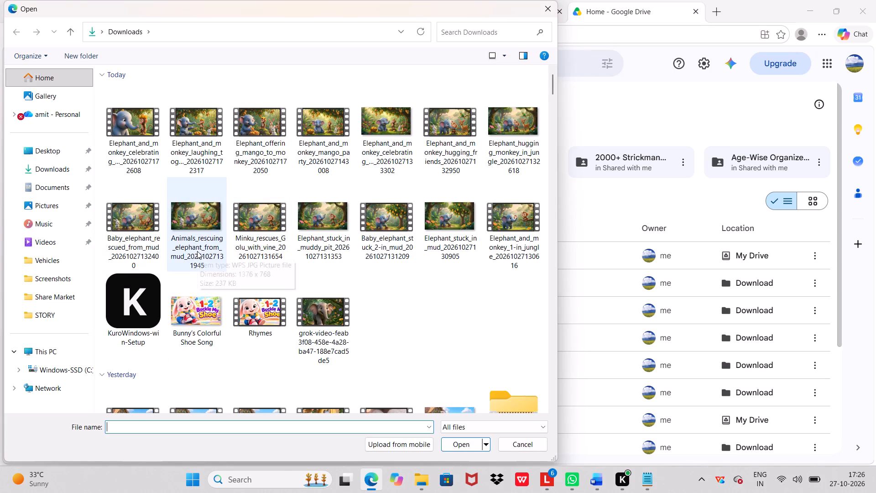
{"action": "left_click", "coordinate": [523, 58]}
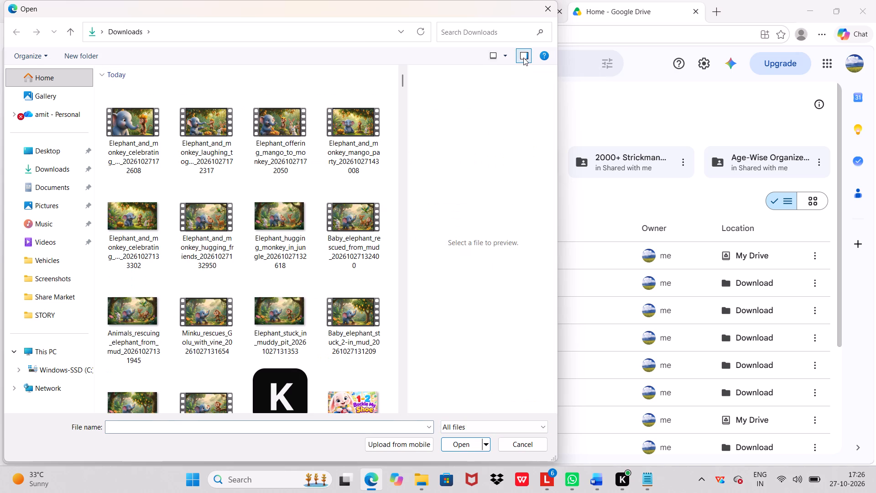
{"action": "left_click", "coordinate": [523, 58]}
{"action": "left_click", "coordinate": [503, 57]}
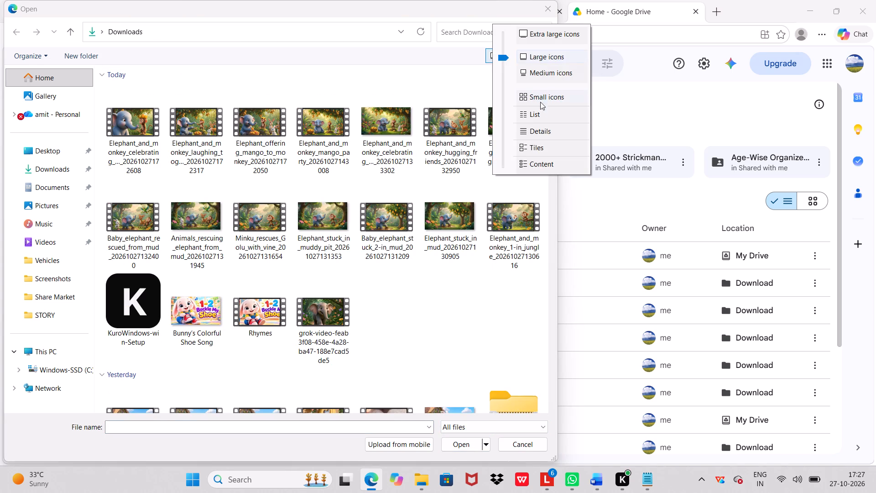
{"action": "left_click", "coordinate": [540, 113]}
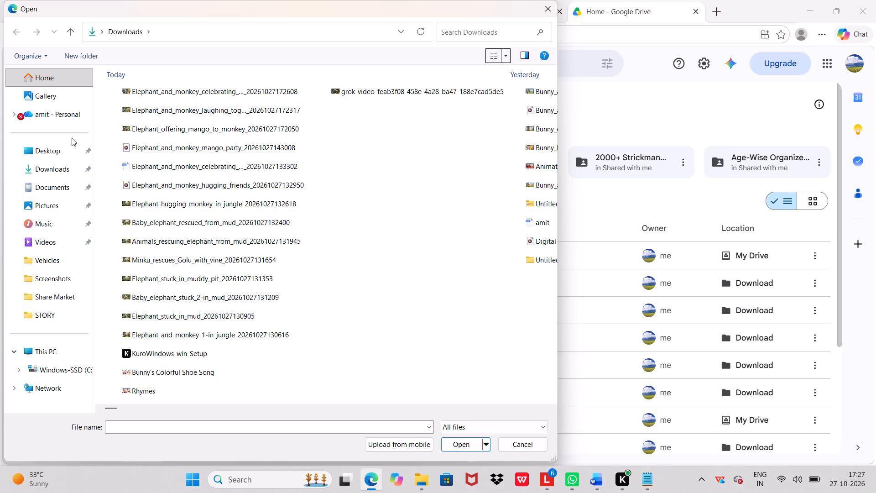
{"action": "left_click", "coordinate": [56, 316]}
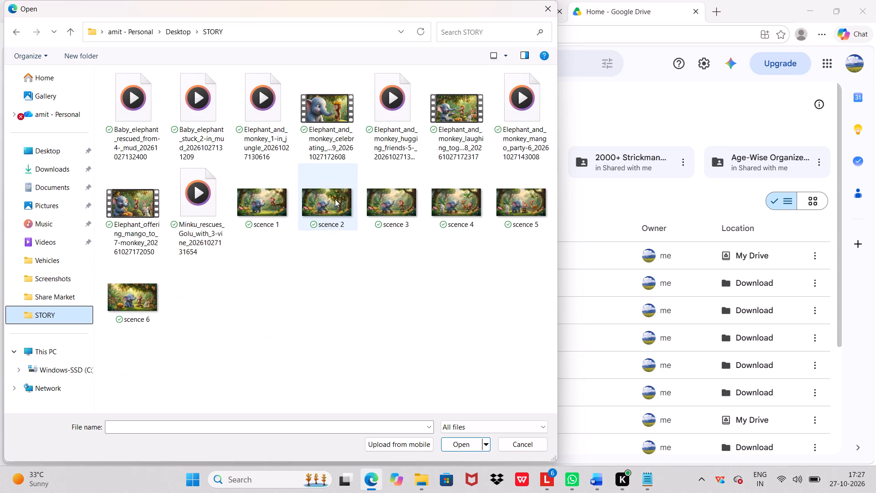
{"action": "left_click", "coordinate": [504, 55]}
{"action": "left_click", "coordinate": [522, 114]}
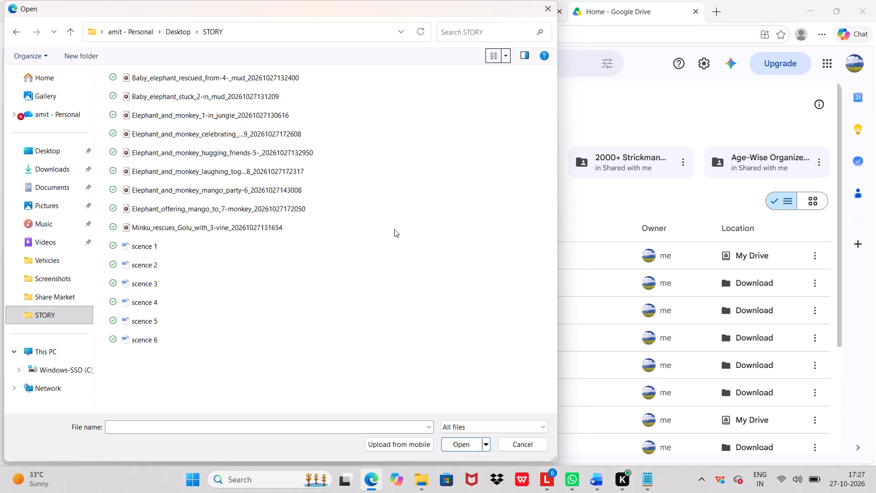
Select the nine numbered story videos, leaving out the scence images, and submit them for upload to Drive.
{"action": "left_click", "coordinate": [245, 115]}
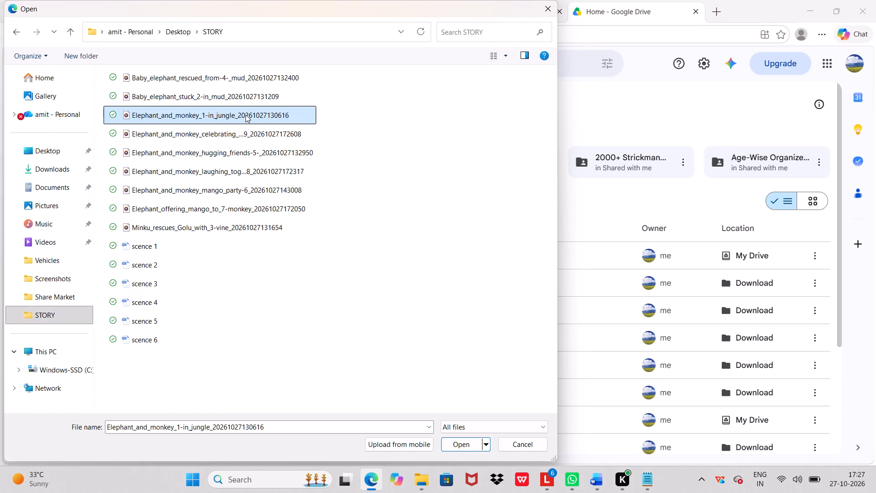
{"action": "key", "text": "ctrl+a"}
{"action": "left_click", "coordinate": [253, 232]}
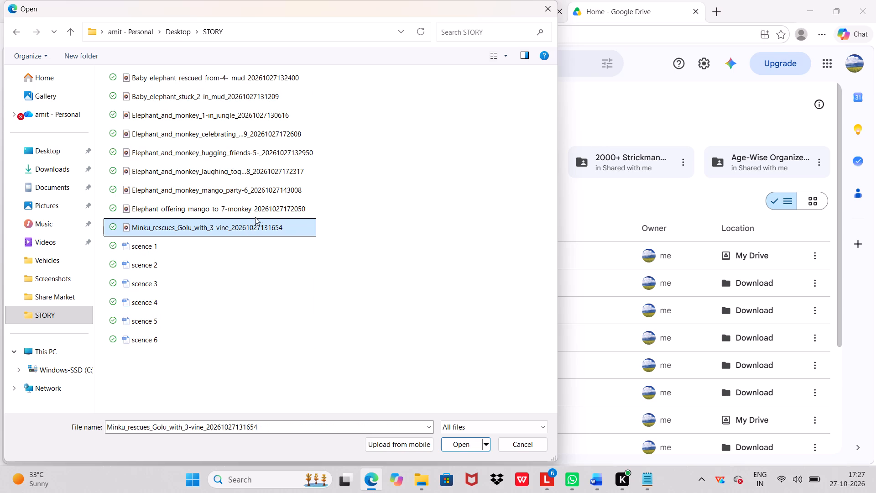
{"action": "left_click", "coordinate": [255, 212], "text": "shift"}
{"action": "left_click", "coordinate": [253, 194], "text": "shift"}
{"action": "left_click", "coordinate": [245, 167], "text": "shift"}
{"action": "left_click", "coordinate": [245, 140], "text": "shift"}
{"action": "left_click", "coordinate": [240, 94], "text": "shift"}
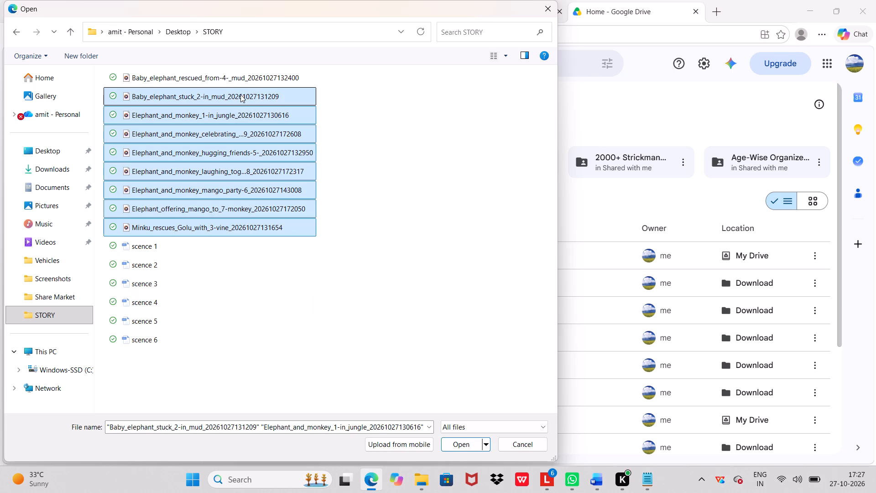
{"action": "left_click", "coordinate": [243, 81], "text": "shift"}
{"action": "left_click", "coordinate": [455, 442]}
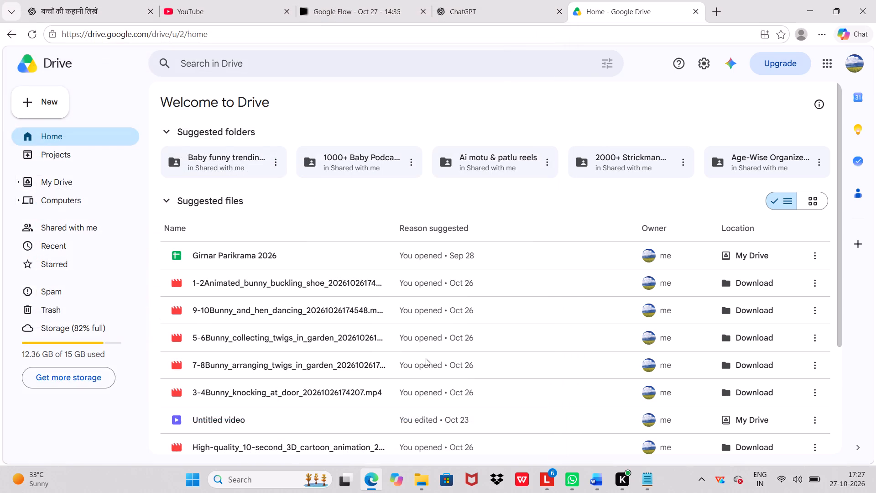
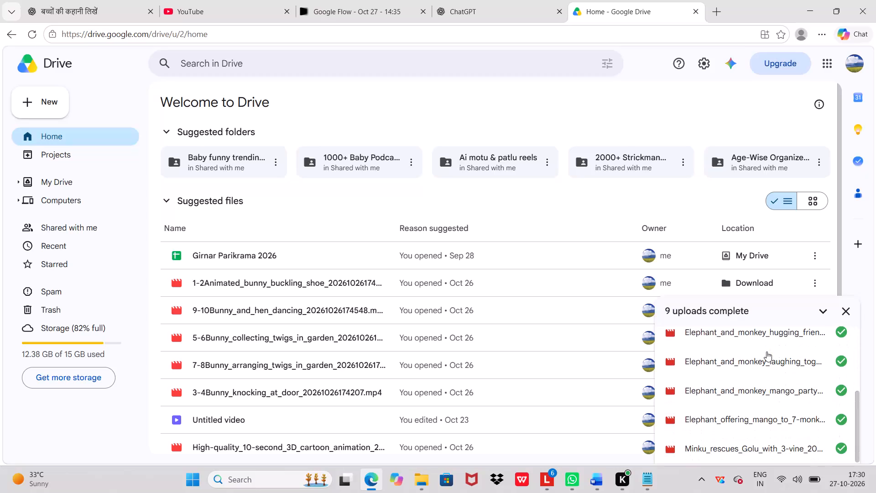
Review the end of the list of completed uploads and dismiss it.
{"action": "scroll", "coordinate": [766, 351], "scroll_direction": "down", "scroll_amount": 4}
{"action": "left_click", "coordinate": [847, 312]}
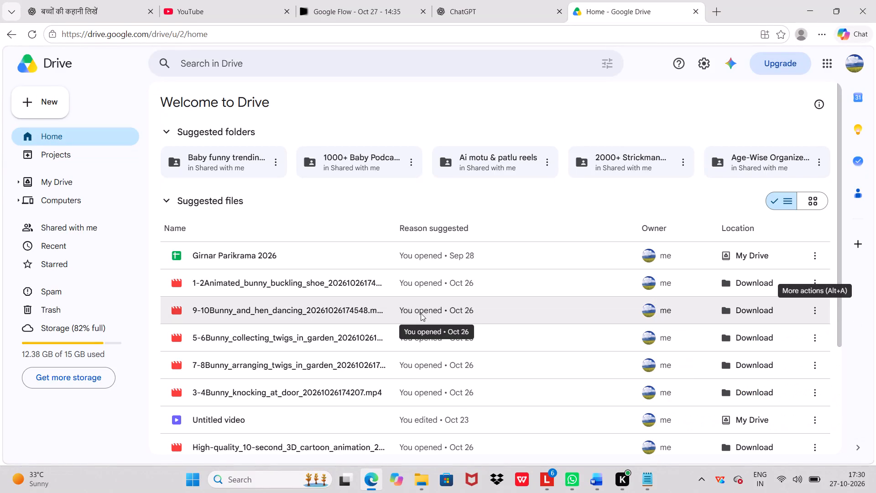
Look through Home's suggested files, including the expanded list, for the uploaded story videos.
{"action": "scroll", "coordinate": [505, 231], "scroll_direction": "down", "scroll_amount": 8}
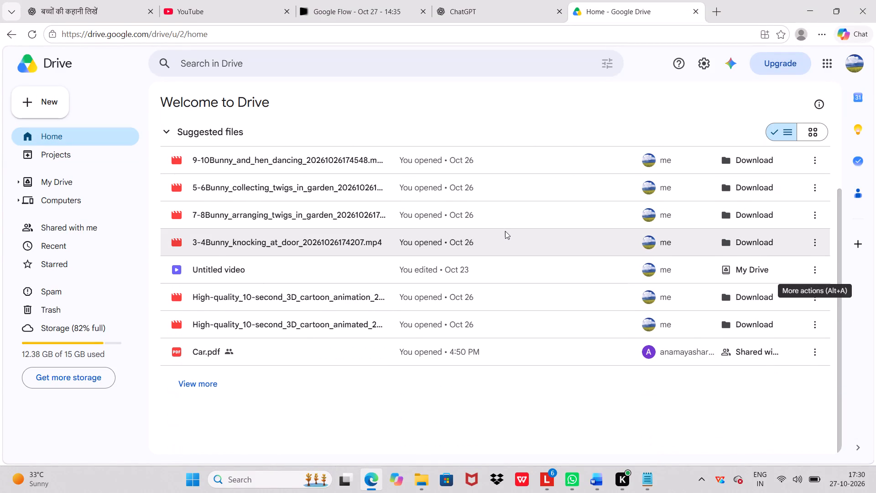
{"action": "scroll", "coordinate": [505, 231], "scroll_direction": "up", "scroll_amount": 17}
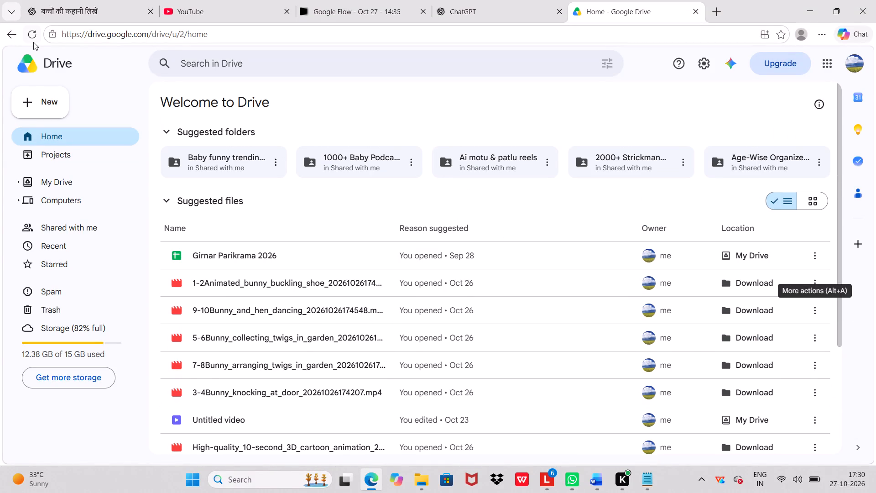
{"action": "left_click", "coordinate": [47, 159]}
{"action": "left_click", "coordinate": [52, 143]}
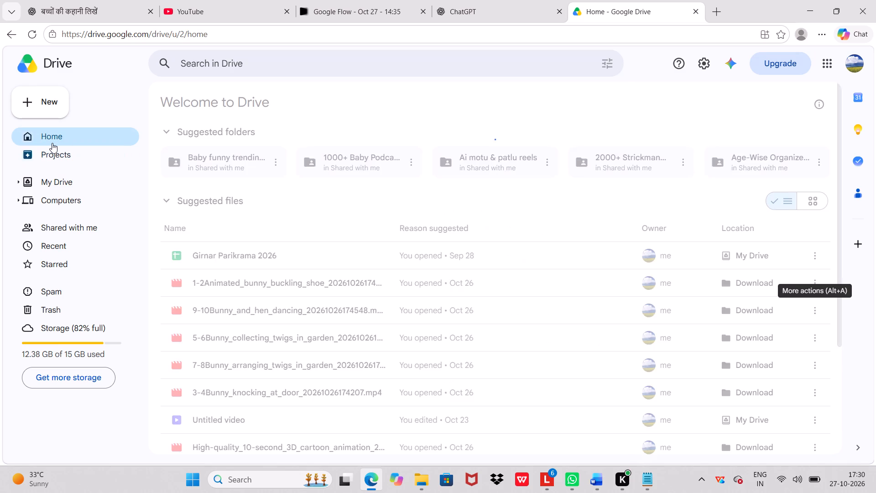
{"action": "scroll", "coordinate": [431, 226], "scroll_direction": "down", "scroll_amount": 4}
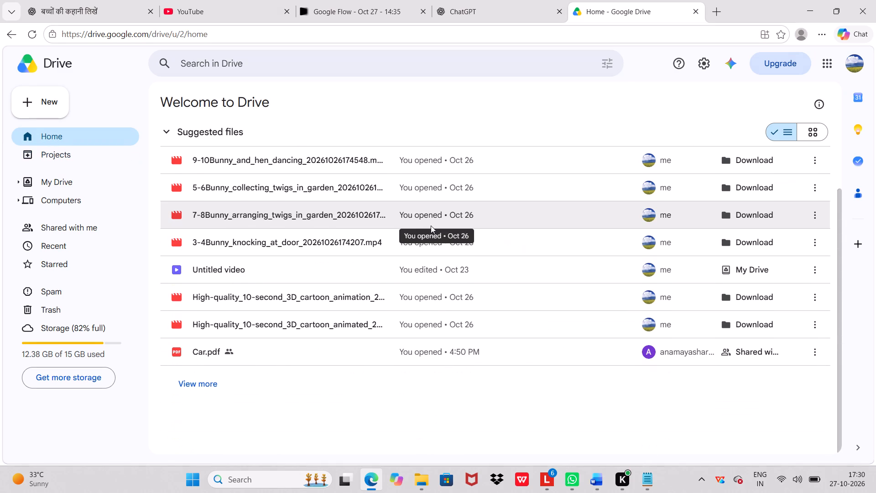
{"action": "left_click", "coordinate": [211, 383]}
{"action": "scroll", "coordinate": [411, 332], "scroll_direction": "down", "scroll_amount": 5}
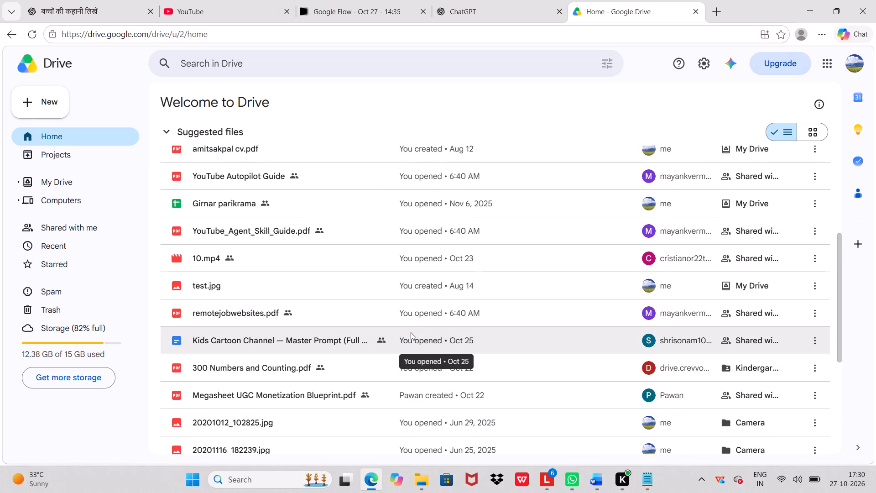
{"action": "scroll", "coordinate": [411, 332], "scroll_direction": "down", "scroll_amount": 4}
{"action": "scroll", "coordinate": [411, 332], "scroll_direction": "up", "scroll_amount": 20}
{"action": "scroll", "coordinate": [411, 332], "scroll_direction": "up", "scroll_amount": 5}
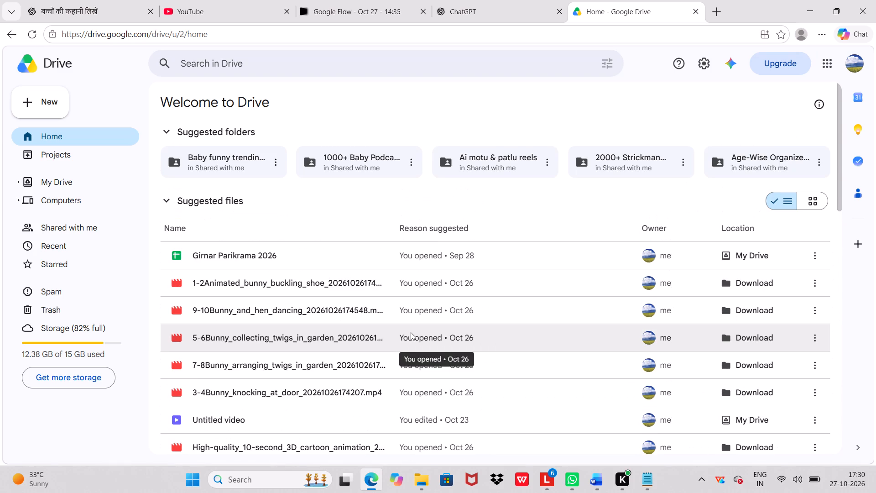
{"action": "left_click", "coordinate": [232, 170]}
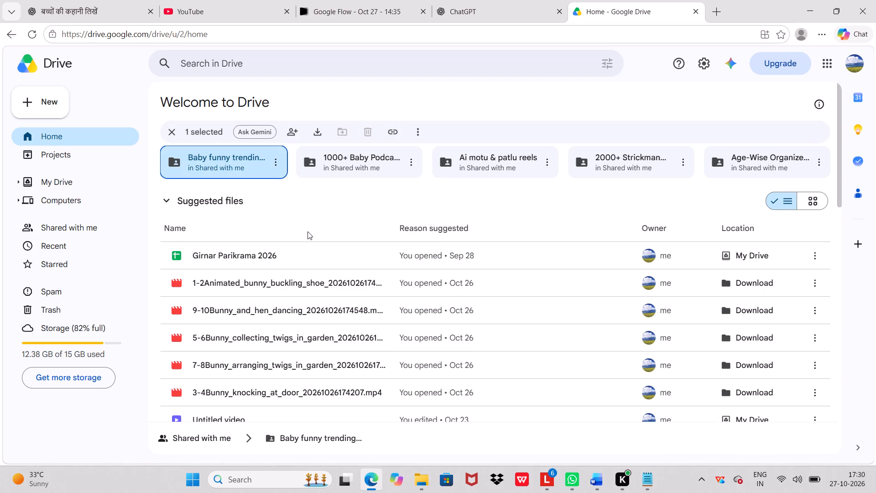
{"action": "left_click", "coordinate": [174, 132]}
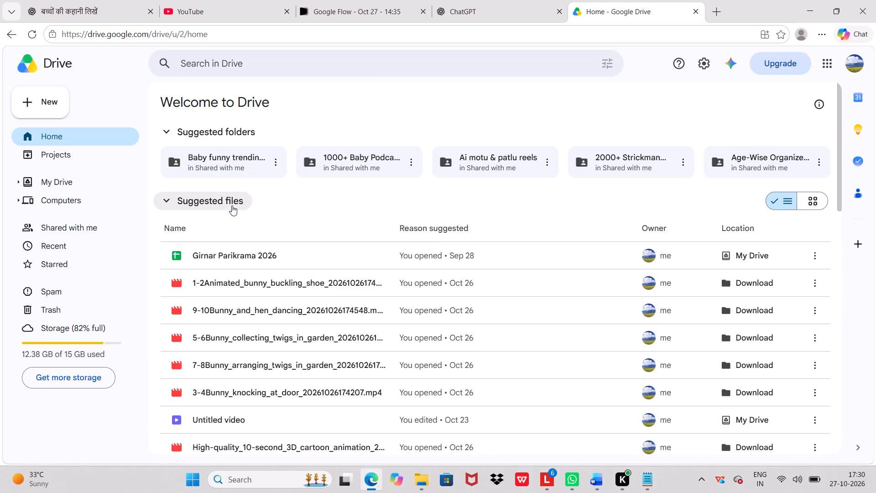
Open the Download folder in My Drive and look through its files for the uploaded story videos.
{"action": "left_click", "coordinate": [75, 187]}
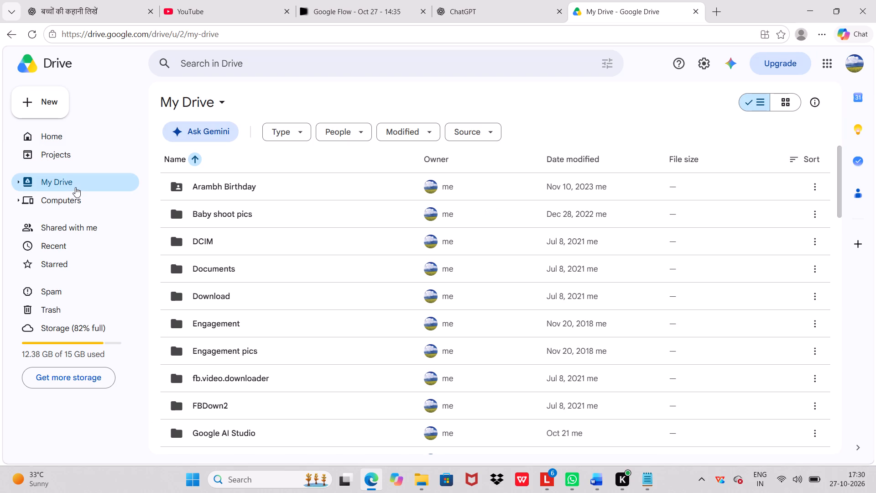
{"action": "double_click", "coordinate": [226, 299]}
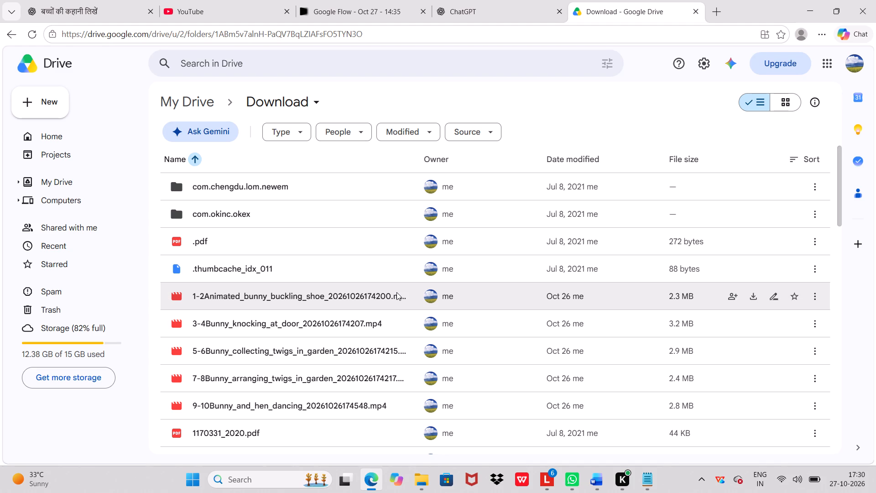
{"action": "scroll", "coordinate": [396, 292], "scroll_direction": "down", "scroll_amount": 7}
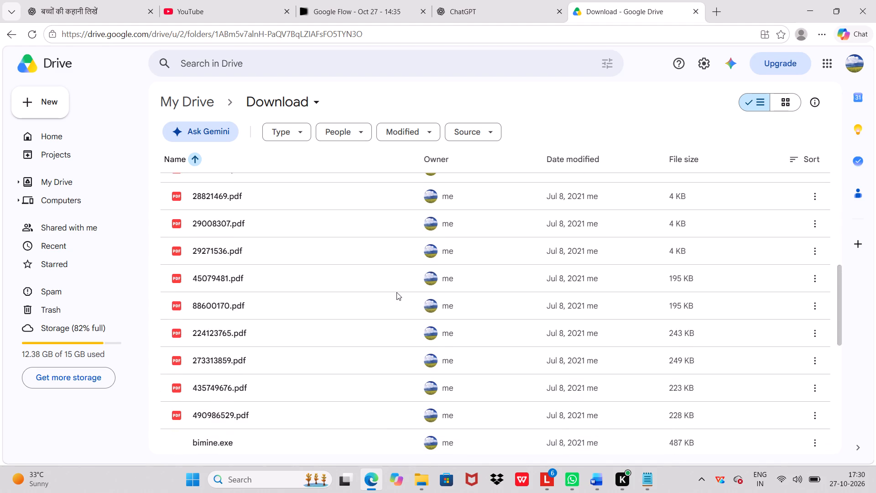
{"action": "scroll", "coordinate": [396, 292], "scroll_direction": "down", "scroll_amount": 8}
{"action": "scroll", "coordinate": [396, 292], "scroll_direction": "up", "scroll_amount": 6}
{"action": "scroll", "coordinate": [396, 295], "scroll_direction": "down", "scroll_amount": 11}
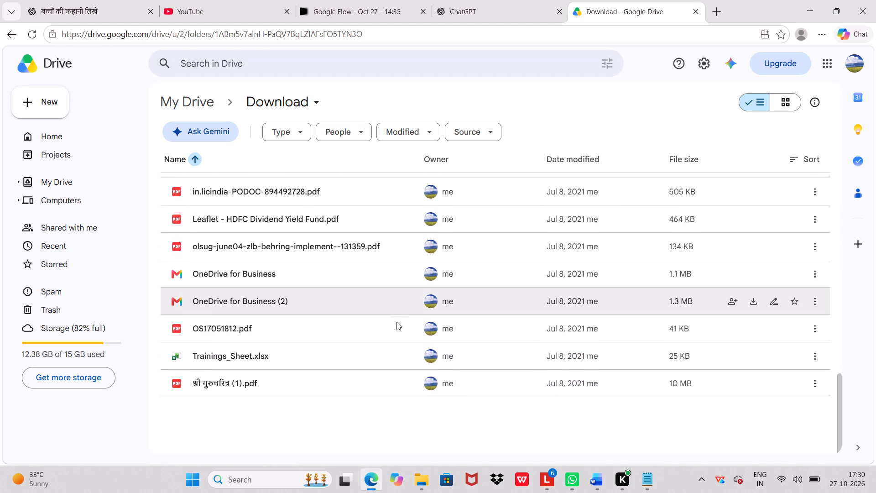
{"action": "scroll", "coordinate": [396, 322], "scroll_direction": "up", "scroll_amount": 20}
{"action": "scroll", "coordinate": [396, 322], "scroll_direction": "up", "scroll_amount": 1}
Show the Recent files list to locate the uploaded story videos.
{"action": "left_click", "coordinate": [64, 142]}
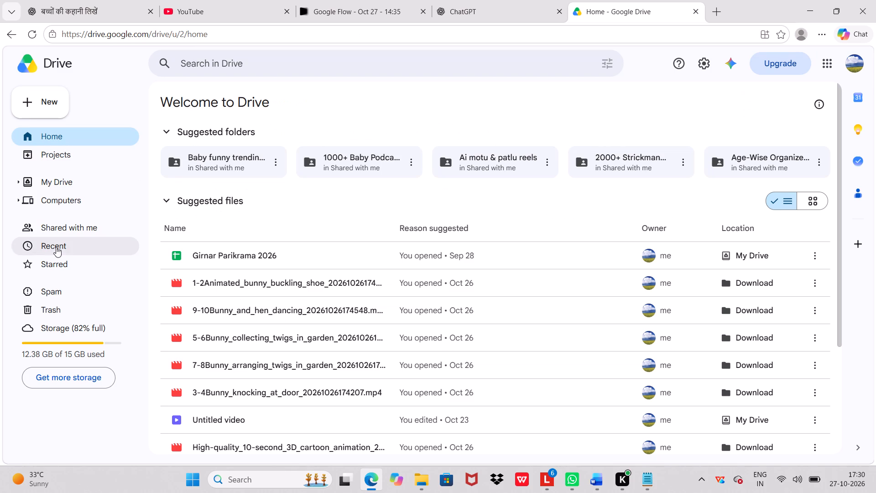
{"action": "left_click", "coordinate": [56, 247]}
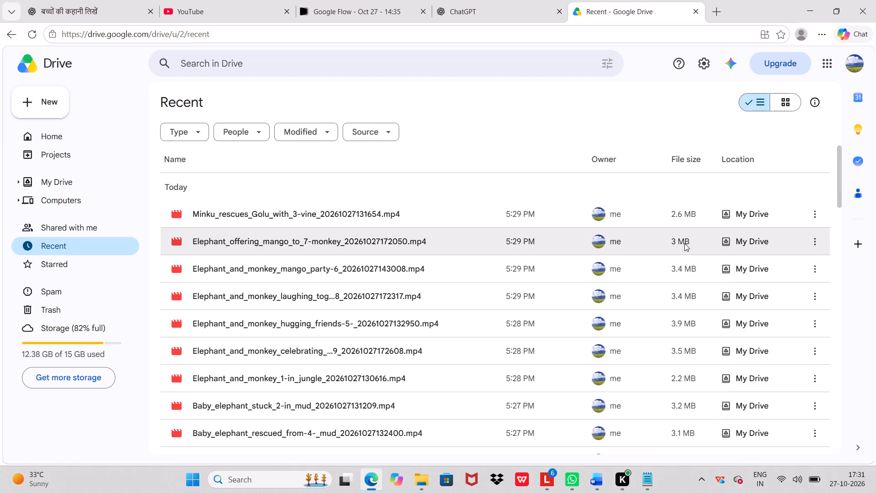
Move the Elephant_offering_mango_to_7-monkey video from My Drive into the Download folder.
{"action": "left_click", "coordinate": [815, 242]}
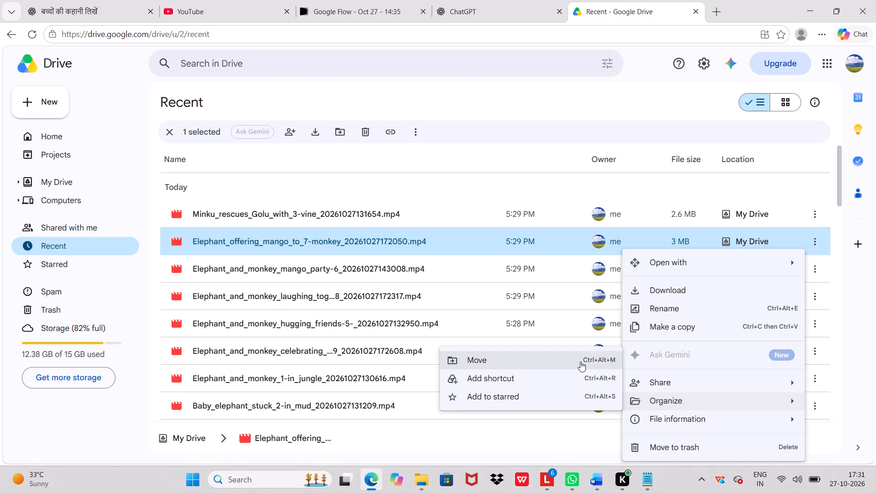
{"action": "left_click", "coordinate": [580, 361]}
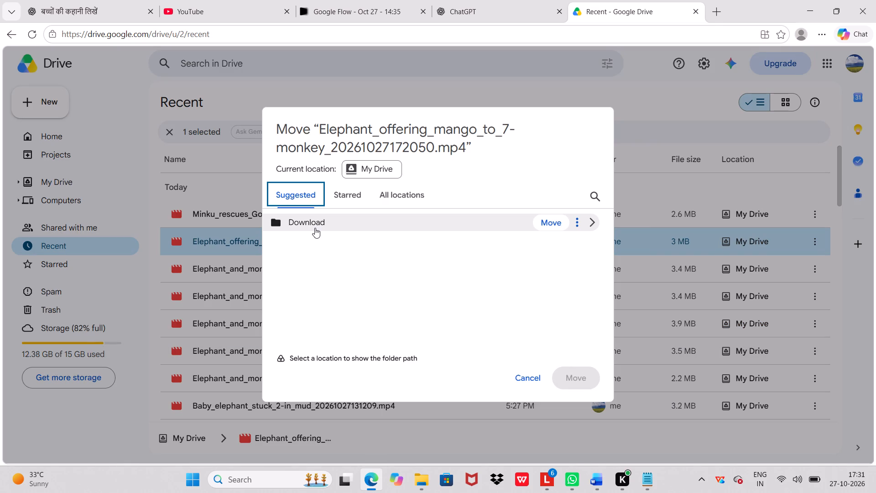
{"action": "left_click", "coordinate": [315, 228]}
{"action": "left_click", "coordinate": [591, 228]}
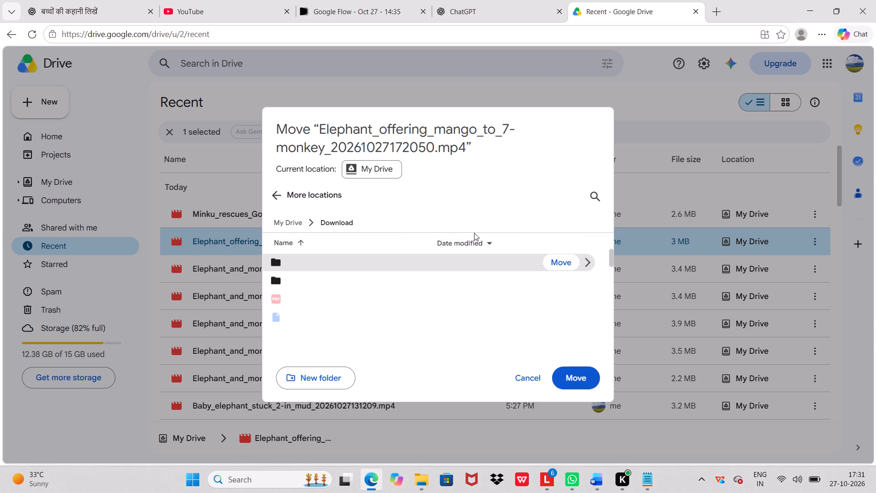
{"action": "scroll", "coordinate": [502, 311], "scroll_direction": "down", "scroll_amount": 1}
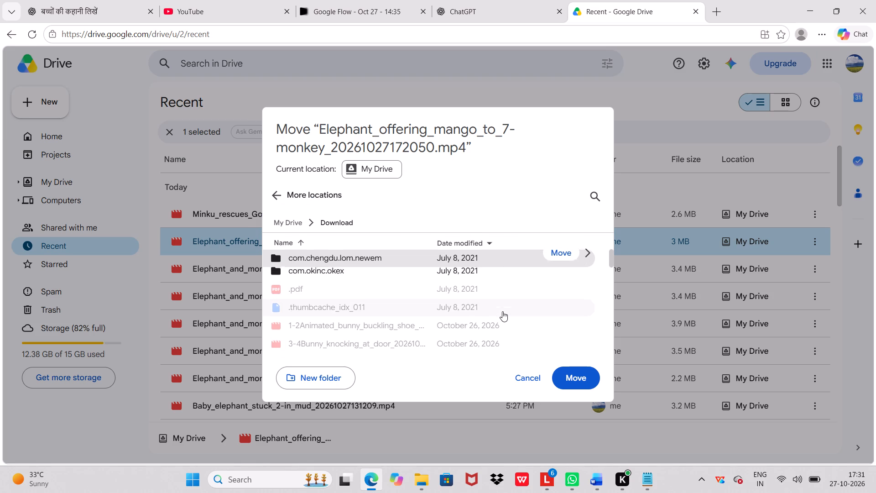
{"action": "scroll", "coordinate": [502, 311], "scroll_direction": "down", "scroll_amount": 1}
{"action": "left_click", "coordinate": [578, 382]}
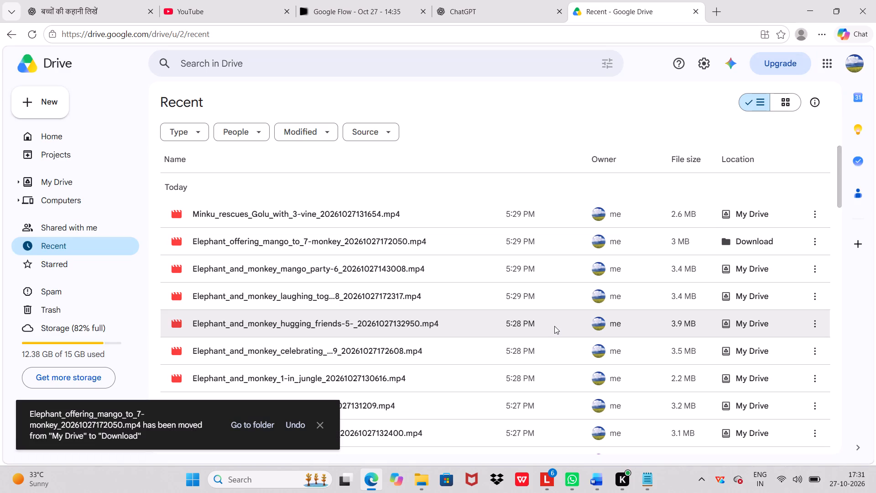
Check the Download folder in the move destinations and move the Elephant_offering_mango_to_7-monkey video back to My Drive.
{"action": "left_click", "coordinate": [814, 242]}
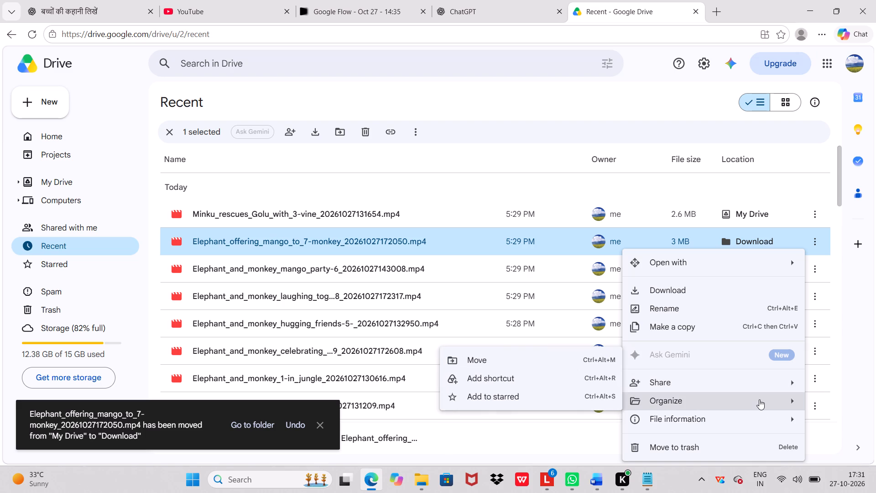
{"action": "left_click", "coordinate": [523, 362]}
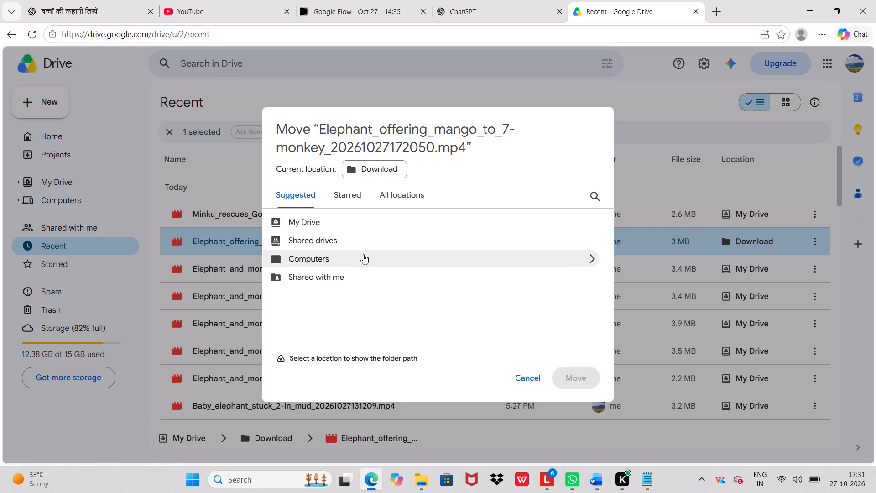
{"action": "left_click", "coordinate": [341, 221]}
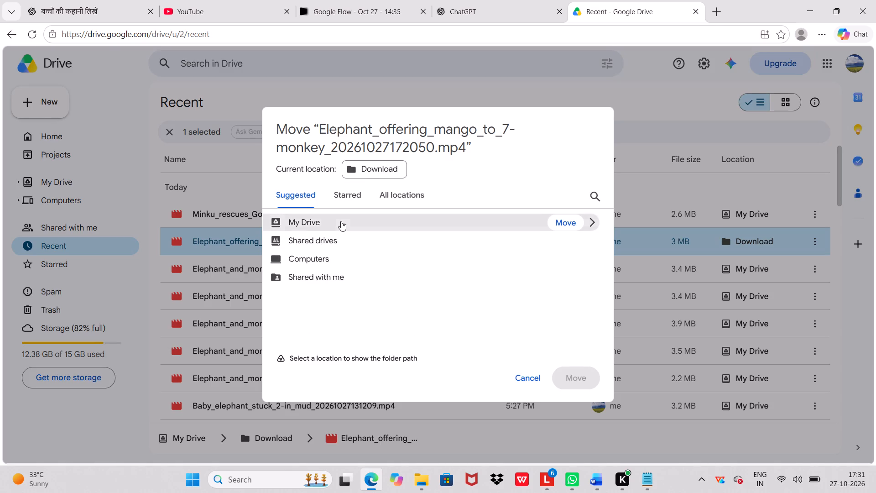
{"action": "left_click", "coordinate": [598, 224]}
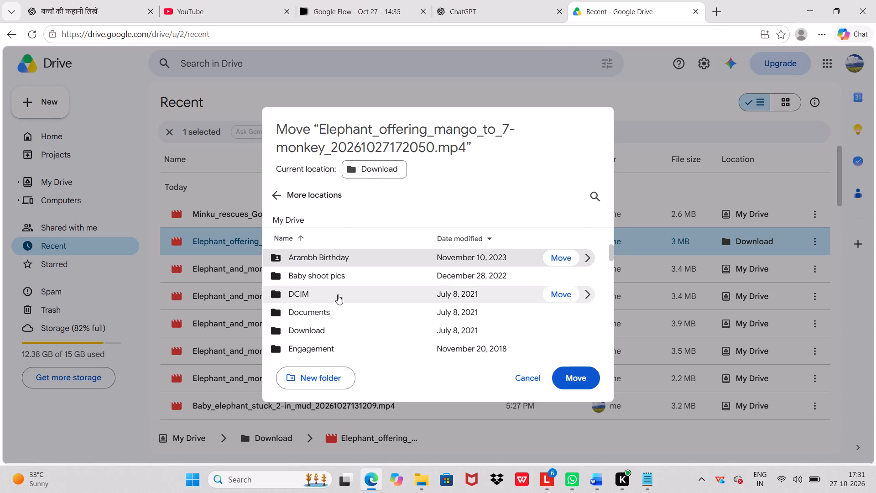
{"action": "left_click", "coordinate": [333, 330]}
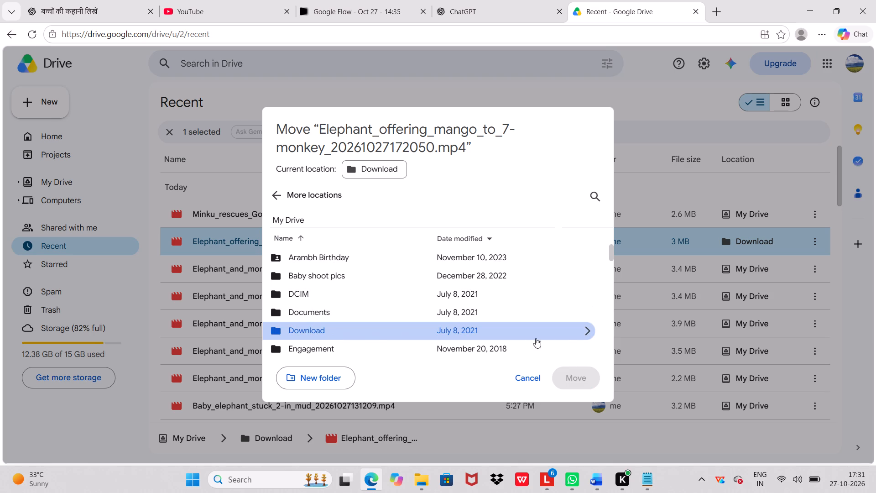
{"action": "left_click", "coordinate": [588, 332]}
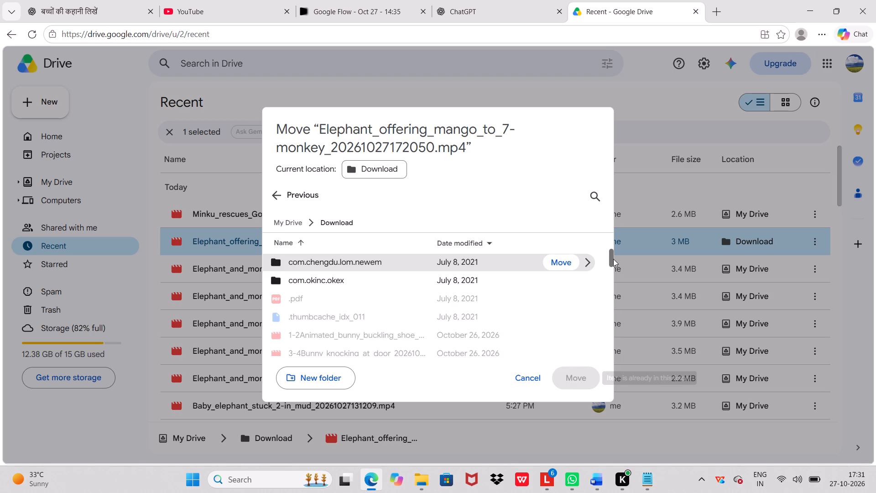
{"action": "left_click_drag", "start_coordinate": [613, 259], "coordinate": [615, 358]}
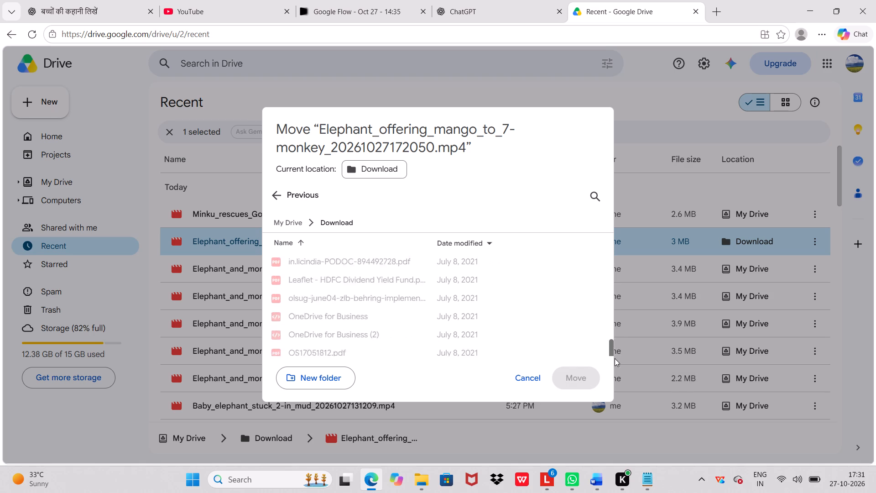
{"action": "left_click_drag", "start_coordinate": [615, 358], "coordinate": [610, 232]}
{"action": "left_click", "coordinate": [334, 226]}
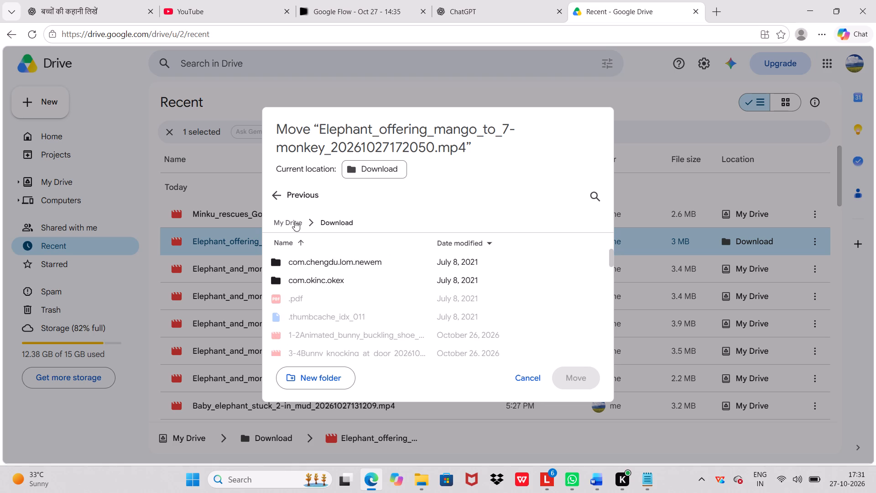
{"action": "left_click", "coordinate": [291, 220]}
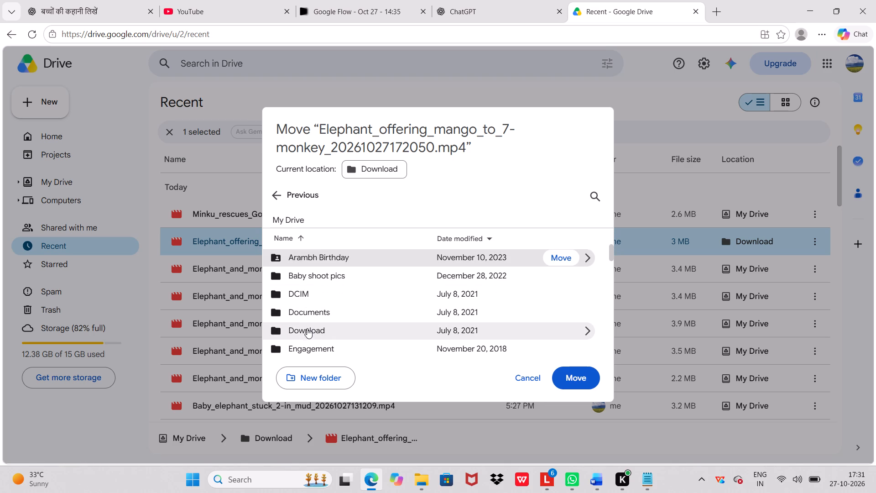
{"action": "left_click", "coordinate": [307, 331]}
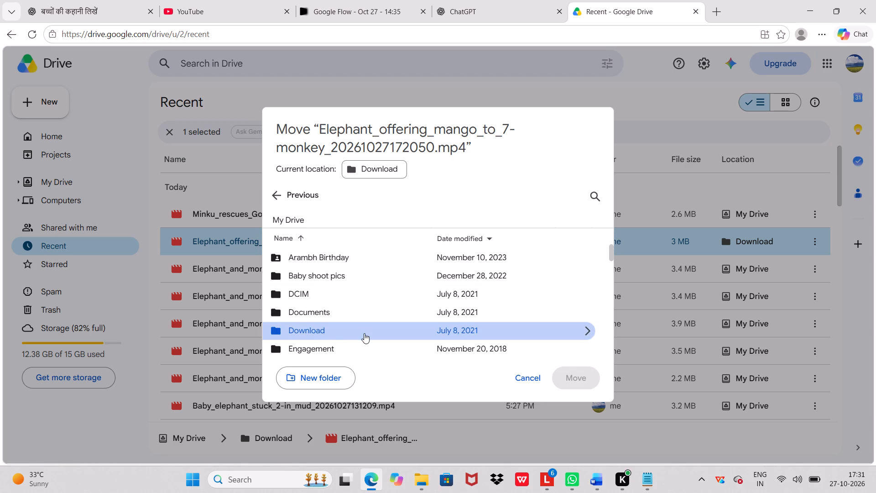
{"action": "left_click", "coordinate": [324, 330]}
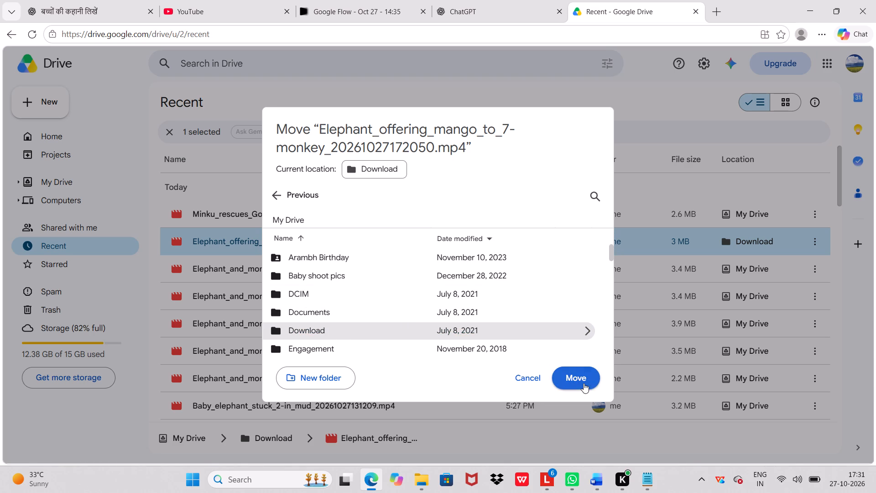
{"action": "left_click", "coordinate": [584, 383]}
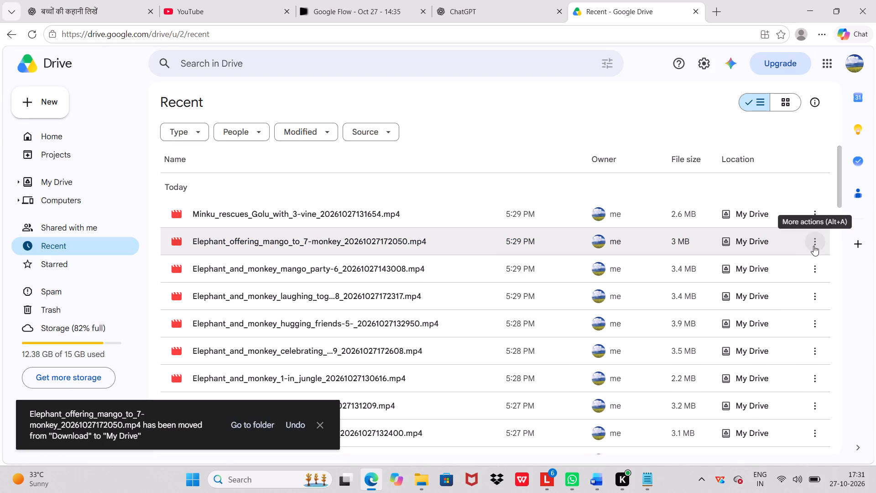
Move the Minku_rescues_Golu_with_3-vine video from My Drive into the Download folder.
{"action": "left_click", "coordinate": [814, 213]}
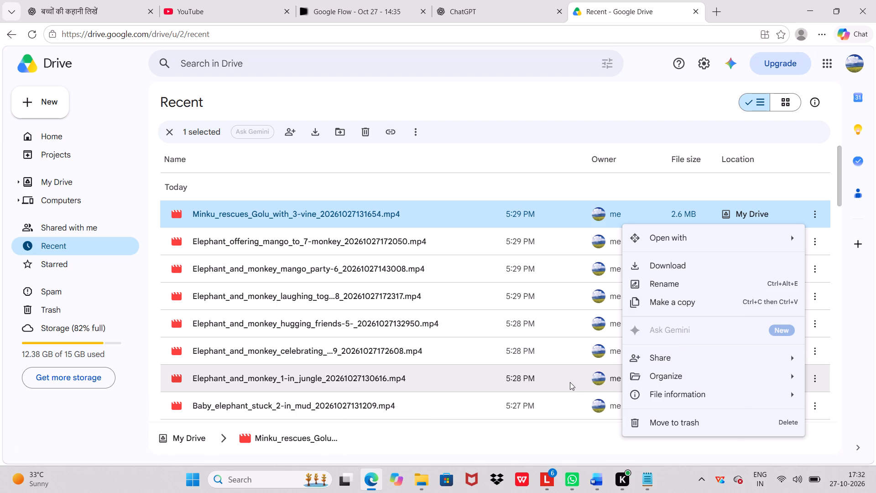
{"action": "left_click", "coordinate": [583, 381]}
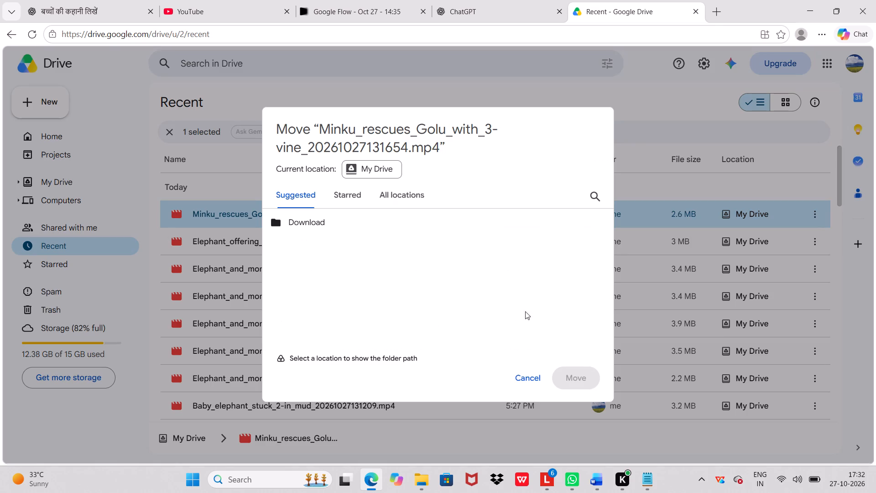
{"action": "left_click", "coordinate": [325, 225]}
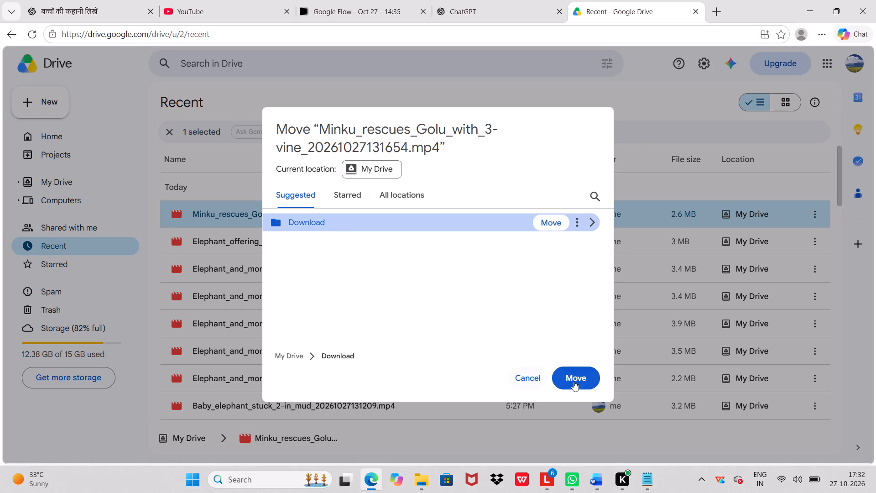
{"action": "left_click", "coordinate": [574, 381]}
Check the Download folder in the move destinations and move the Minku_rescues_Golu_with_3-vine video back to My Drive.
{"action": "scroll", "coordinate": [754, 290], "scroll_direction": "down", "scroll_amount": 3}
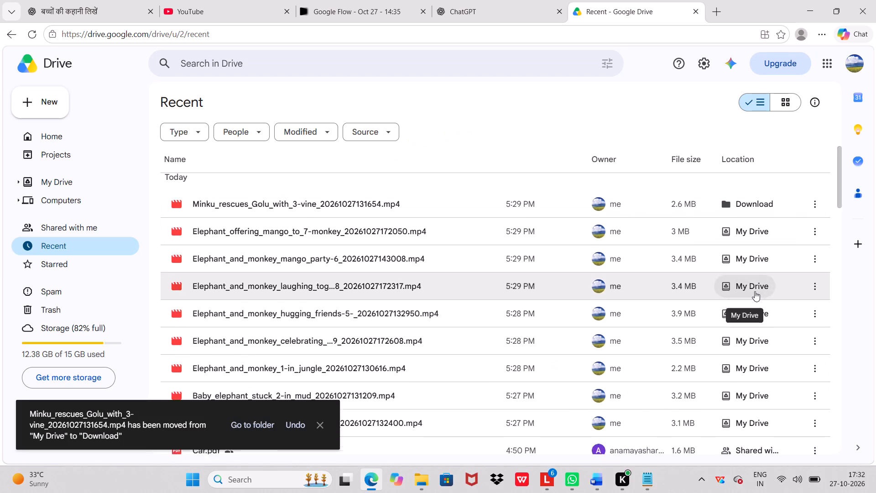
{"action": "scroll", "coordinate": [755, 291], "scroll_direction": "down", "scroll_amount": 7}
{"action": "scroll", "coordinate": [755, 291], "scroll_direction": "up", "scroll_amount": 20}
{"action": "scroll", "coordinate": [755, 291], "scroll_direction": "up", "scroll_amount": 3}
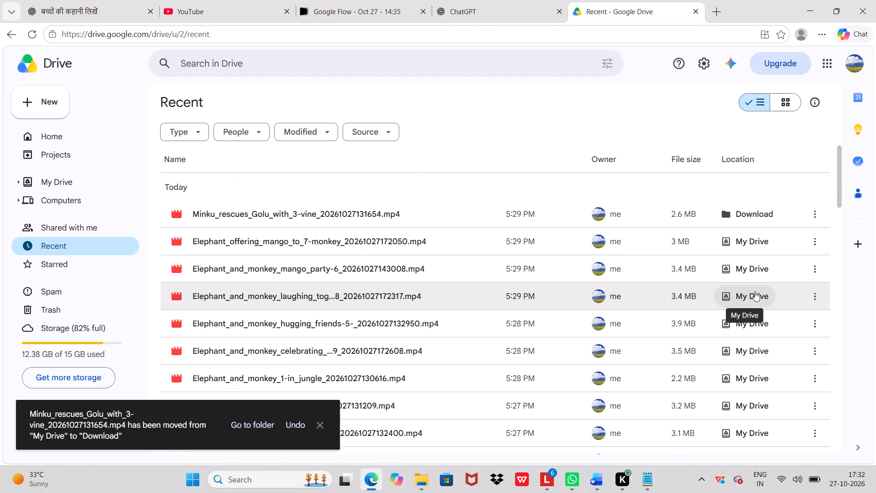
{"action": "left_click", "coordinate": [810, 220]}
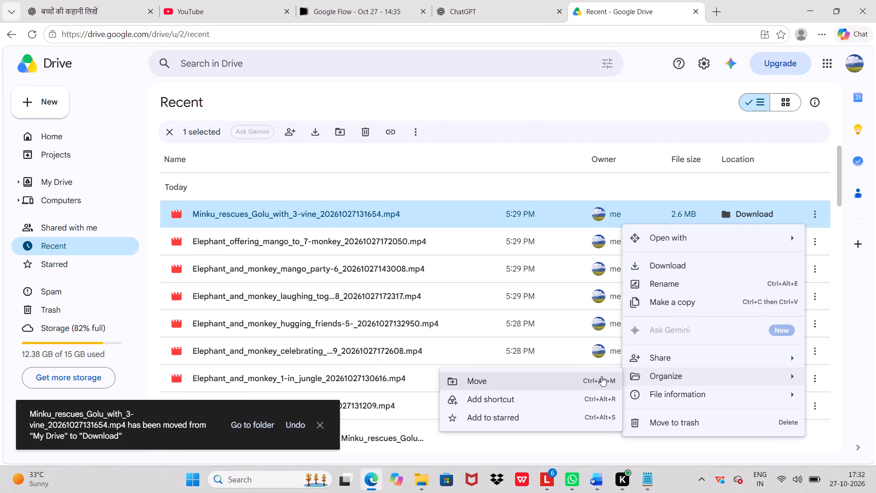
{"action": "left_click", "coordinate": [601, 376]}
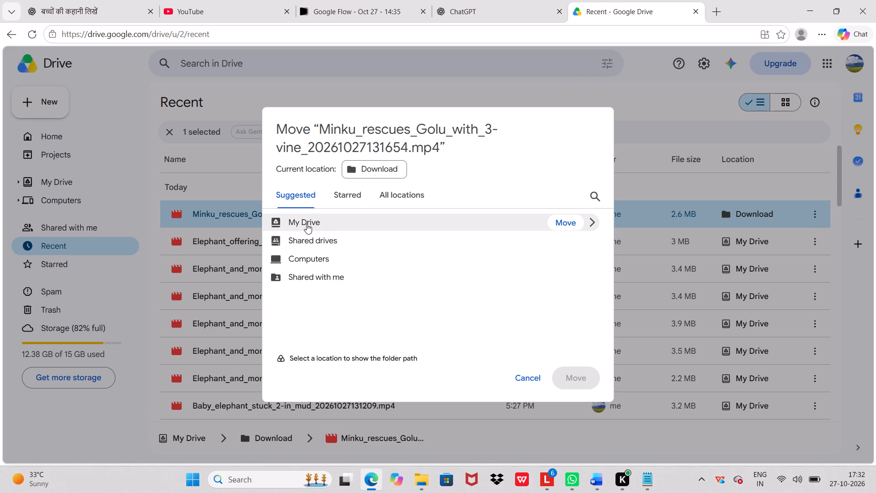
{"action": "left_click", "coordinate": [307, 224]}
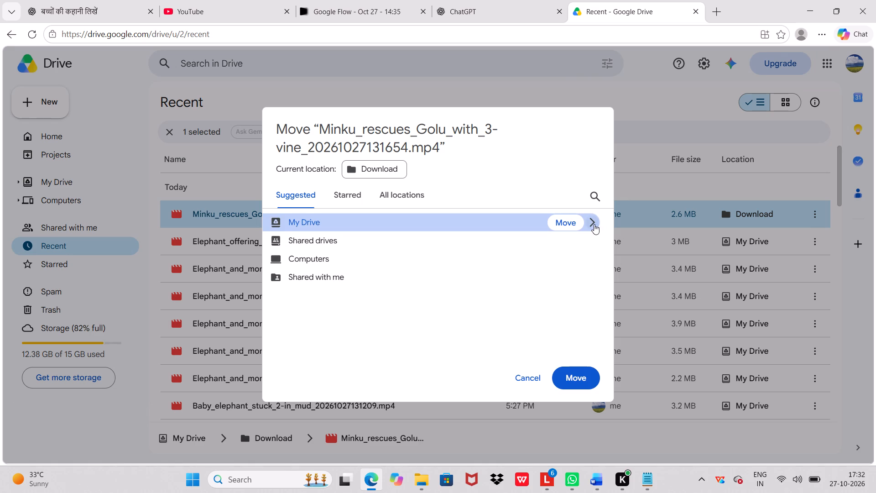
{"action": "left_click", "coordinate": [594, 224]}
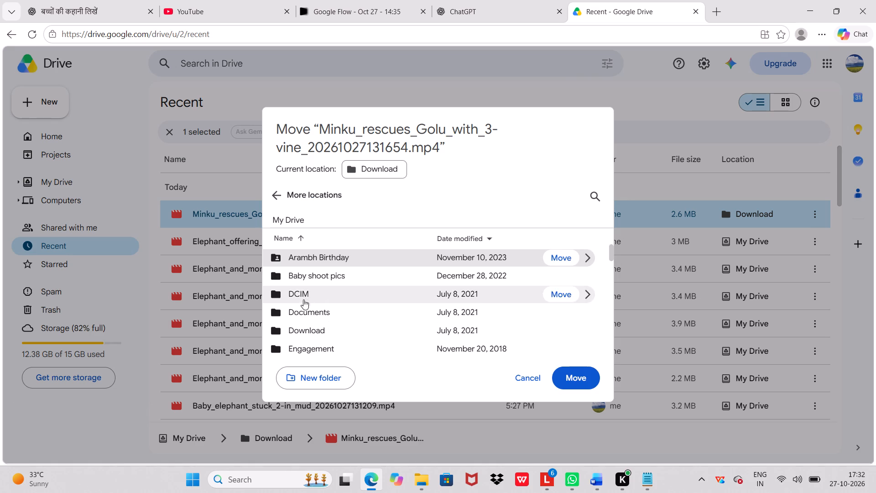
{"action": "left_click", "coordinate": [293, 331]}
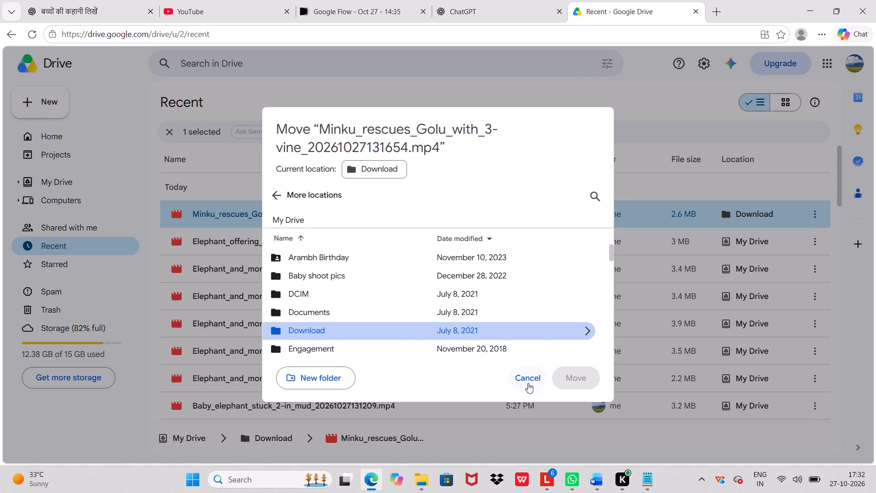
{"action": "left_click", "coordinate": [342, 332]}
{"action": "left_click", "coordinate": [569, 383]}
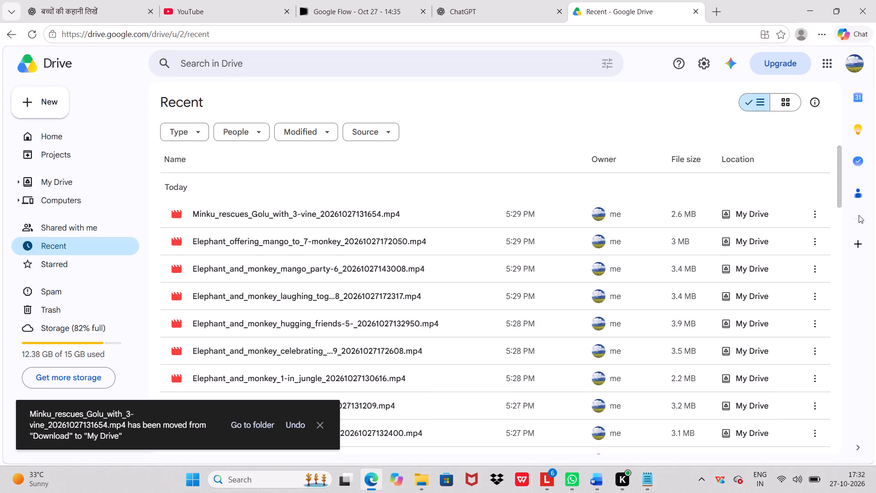
Move the Minku_rescues_Golu_with_3-vine video from My Drive into the Download folder again.
{"action": "left_click", "coordinate": [813, 214]}
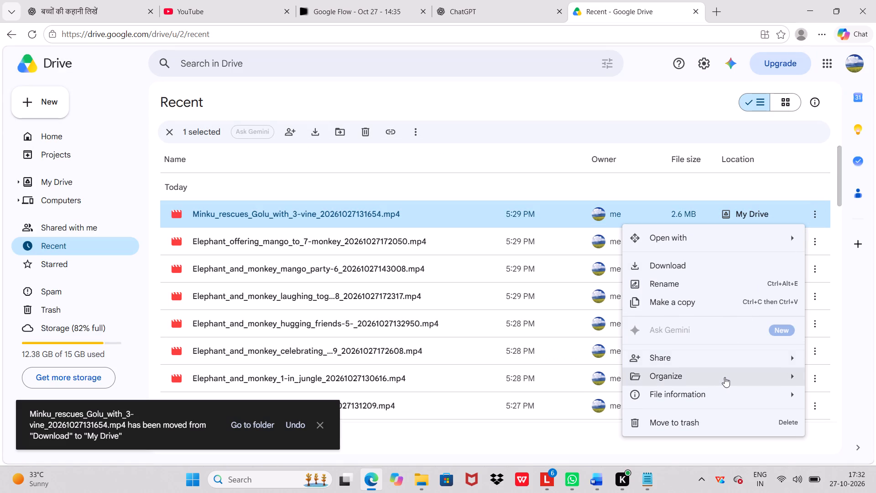
{"action": "left_click", "coordinate": [562, 379]}
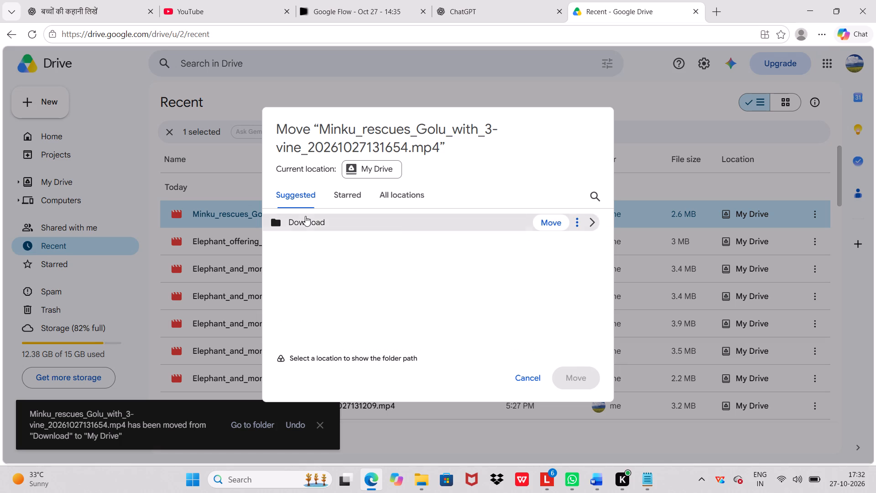
{"action": "left_click", "coordinate": [305, 216]}
{"action": "left_click", "coordinate": [570, 376]}
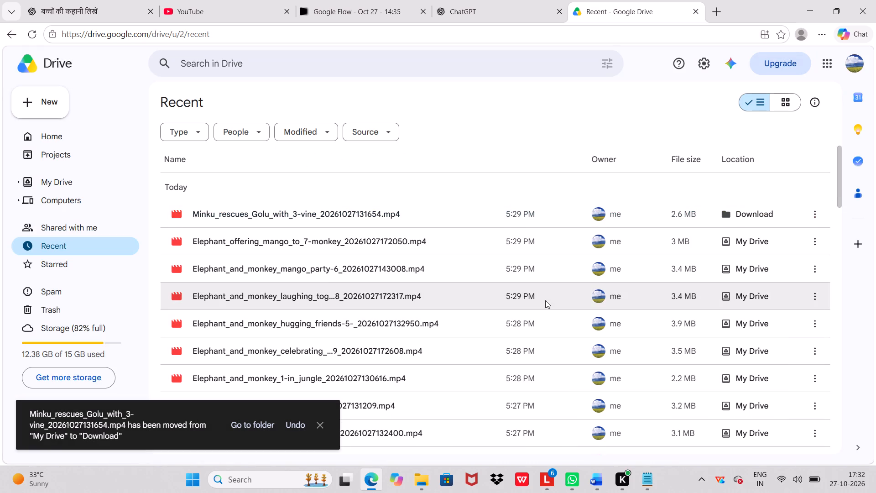
Move the Elephant_offering_mango_to_7-monkey video from My Drive into the Download folder.
{"action": "left_click", "coordinate": [818, 243]}
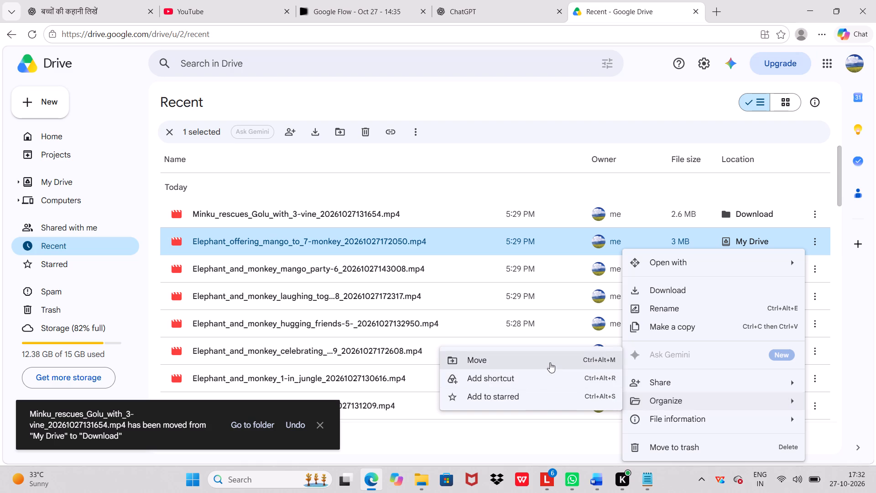
{"action": "left_click", "coordinate": [550, 362]}
{"action": "left_click", "coordinate": [306, 223]}
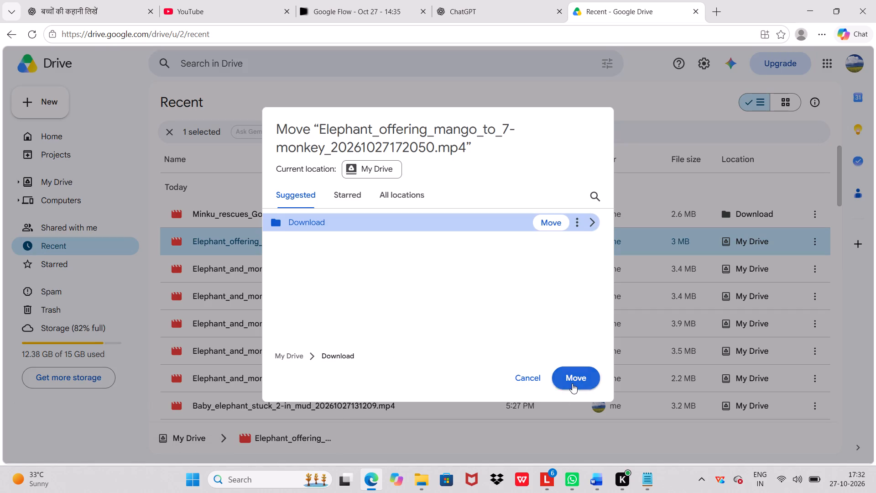
{"action": "left_click", "coordinate": [572, 383]}
Move the Elephant_and_monkey_mango_party-6 video from My Drive into the Download folder.
{"action": "scroll", "coordinate": [694, 299], "scroll_direction": "down", "scroll_amount": 4}
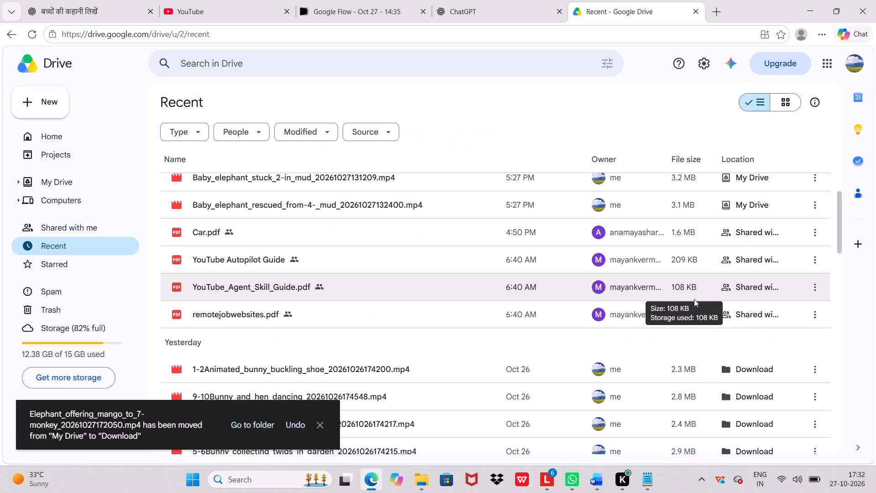
{"action": "scroll", "coordinate": [694, 299], "scroll_direction": "up", "scroll_amount": 5}
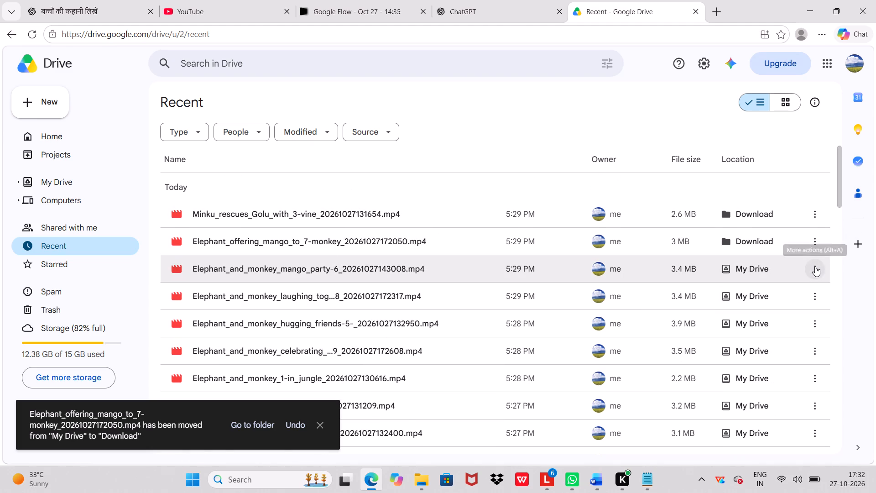
{"action": "left_click", "coordinate": [815, 266]}
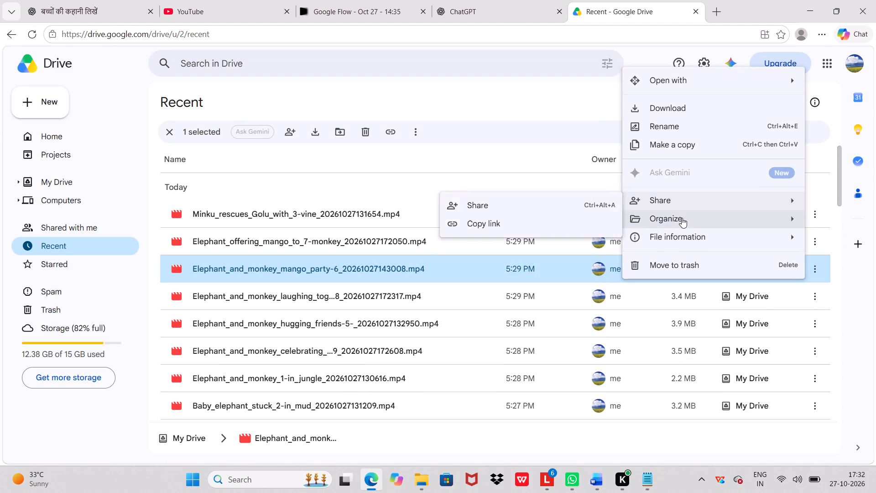
{"action": "left_click", "coordinate": [533, 220]}
{"action": "left_click", "coordinate": [331, 220]}
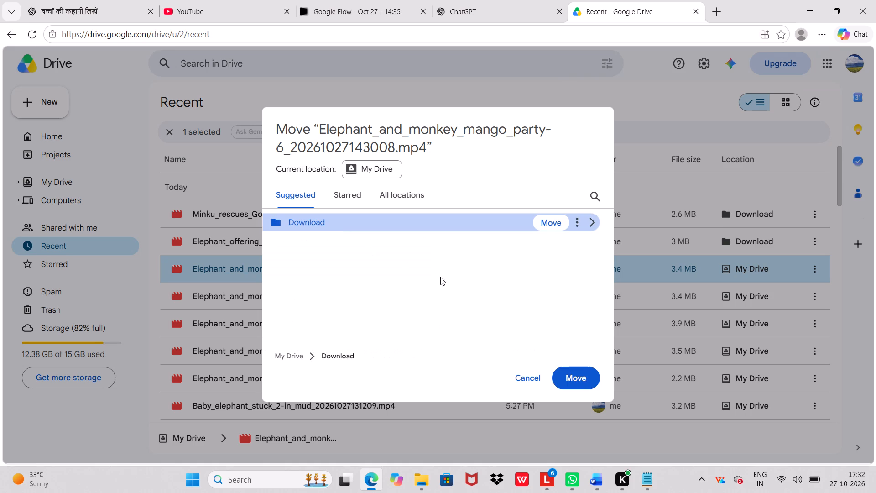
{"action": "left_click", "coordinate": [571, 376]}
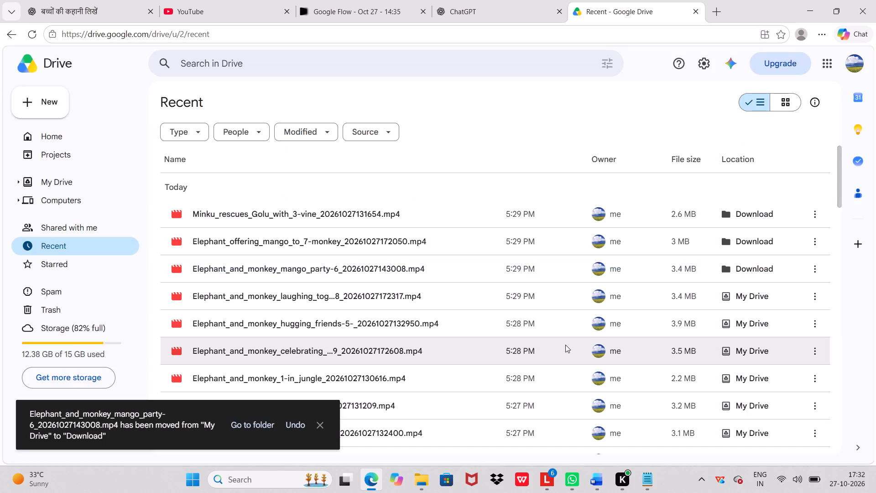
Move the Elephant_and_monkey_laughing video numbered 8 from My Drive into the Download folder.
{"action": "left_click", "coordinate": [814, 300]}
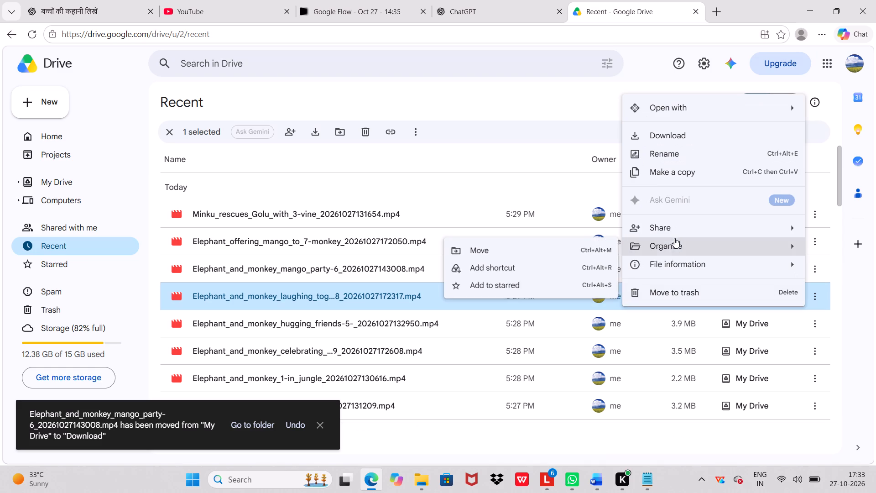
{"action": "left_click", "coordinate": [511, 249]}
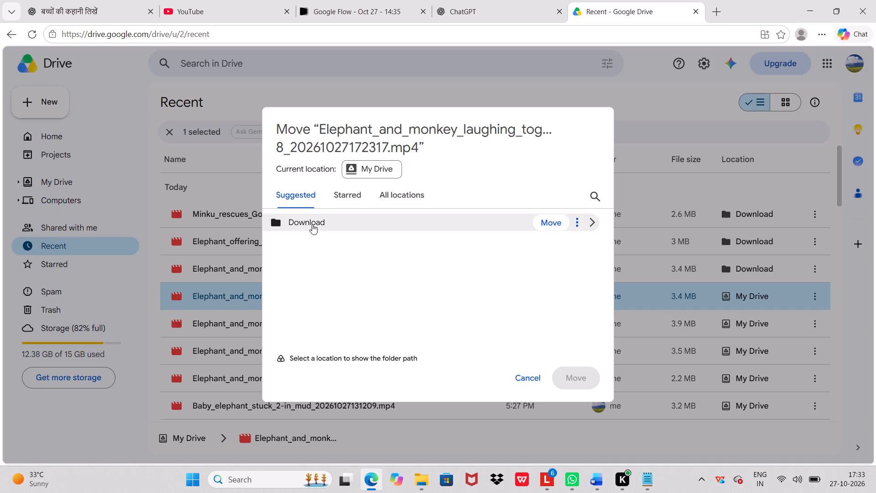
{"action": "left_click", "coordinate": [312, 224]}
{"action": "left_click", "coordinate": [571, 382]}
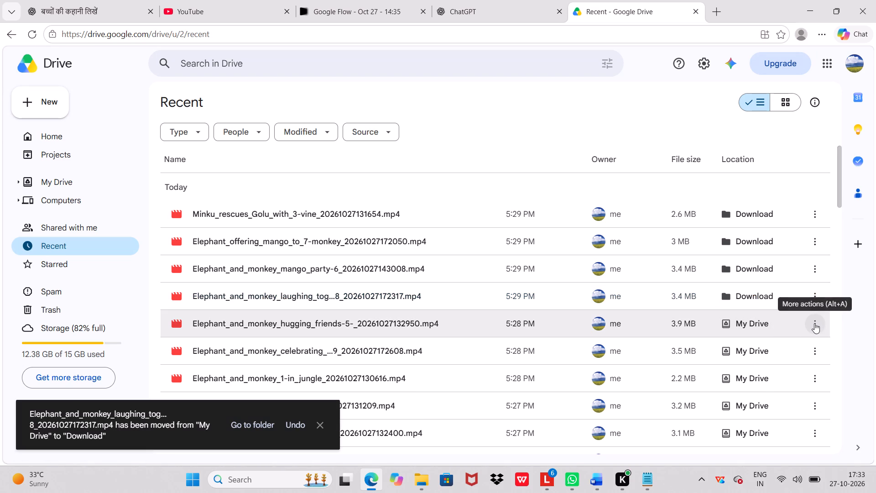
Move the Elephant_and_monkey_hugging_friends-5 video from My Drive into the Download folder.
{"action": "left_click", "coordinate": [814, 323]}
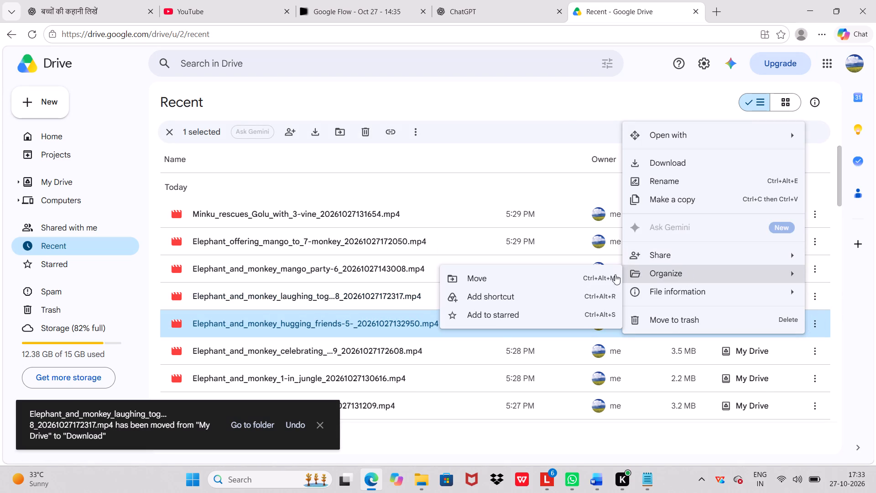
{"action": "left_click", "coordinate": [555, 274]}
{"action": "left_click", "coordinate": [301, 221]}
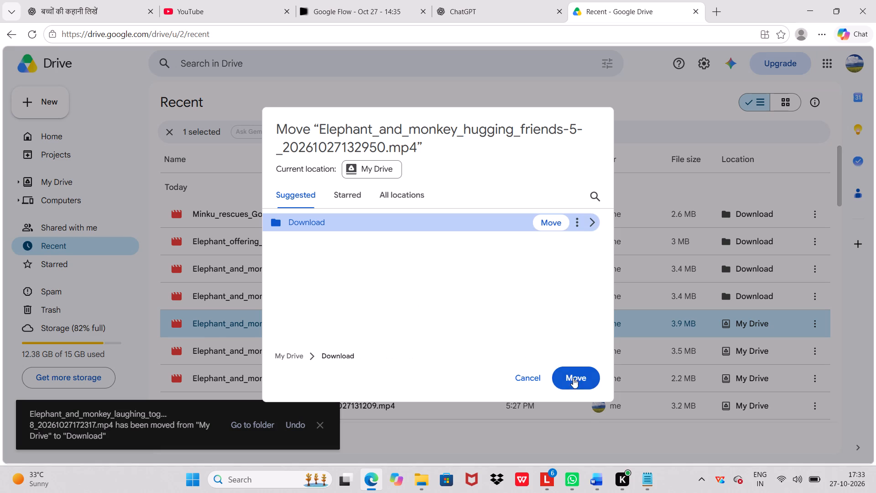
{"action": "left_click", "coordinate": [578, 380]}
Move the Elephant_and_monkey_celebrating video numbered 9 from My Drive into the Download folder.
{"action": "left_click", "coordinate": [814, 351]}
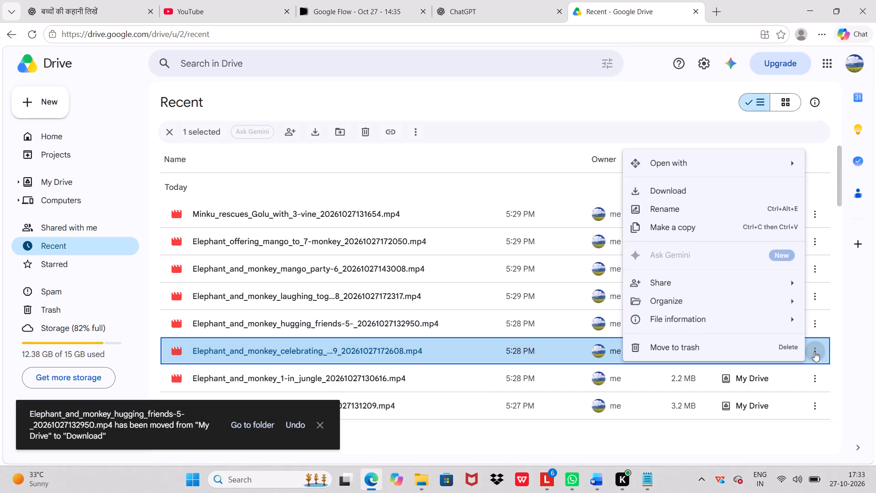
{"action": "left_click", "coordinate": [637, 443]}
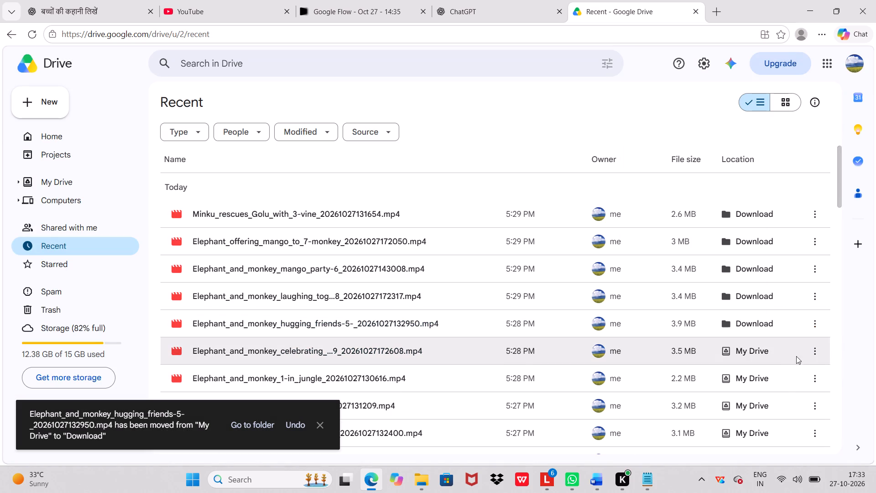
{"action": "left_click", "coordinate": [813, 353]}
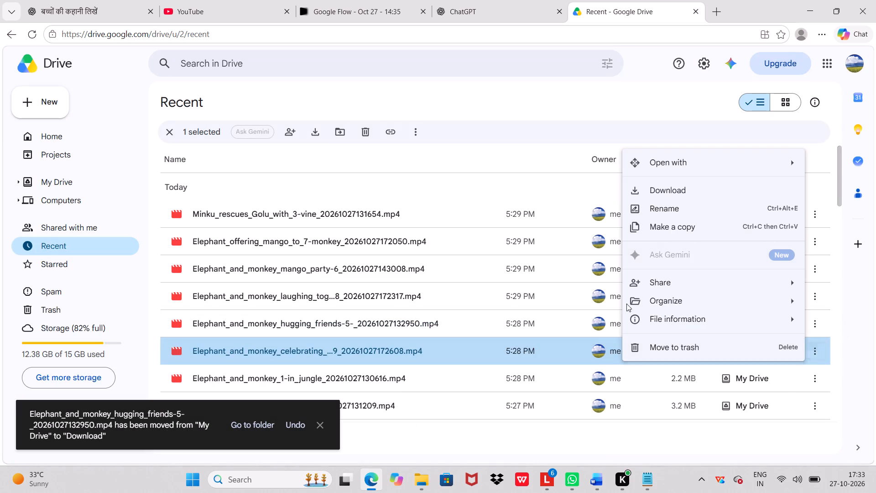
{"action": "left_click", "coordinate": [579, 303]}
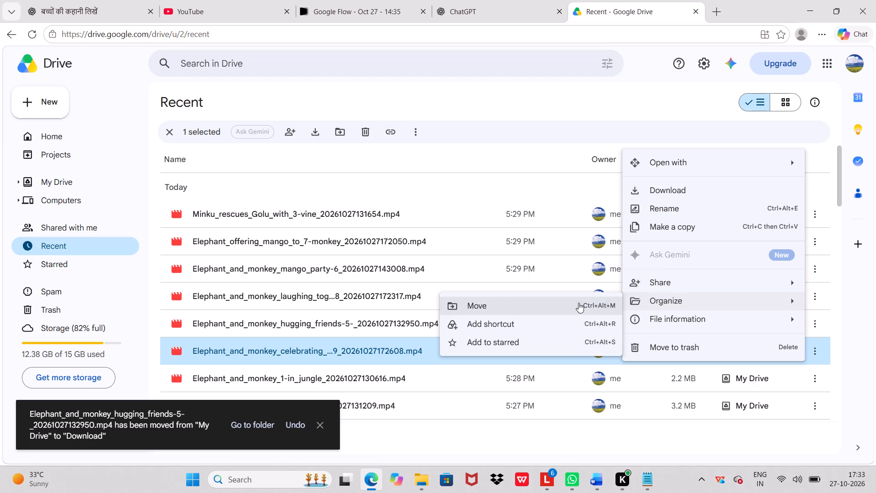
{"action": "left_click", "coordinate": [323, 226]}
{"action": "left_click", "coordinate": [587, 387]}
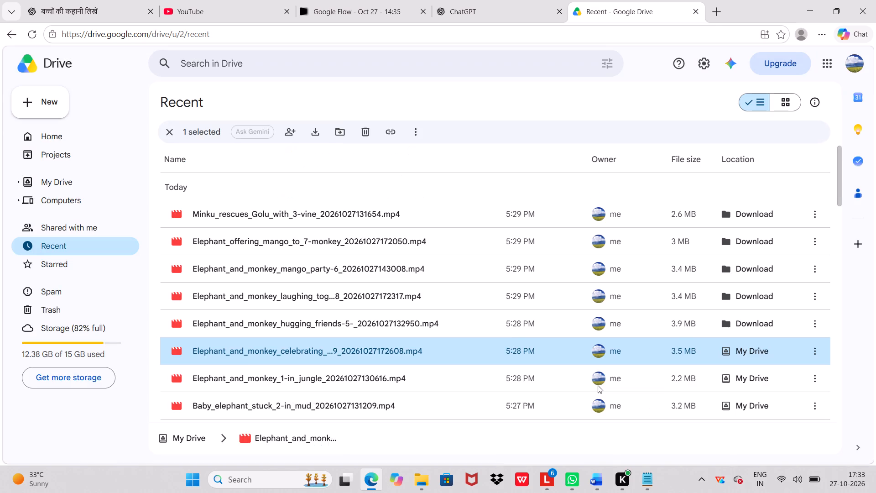
Move the Baby_elephant_stuck_2-in_mud video from My Drive into the Download folder.
{"action": "scroll", "coordinate": [813, 384], "scroll_direction": "down", "scroll_amount": 2}
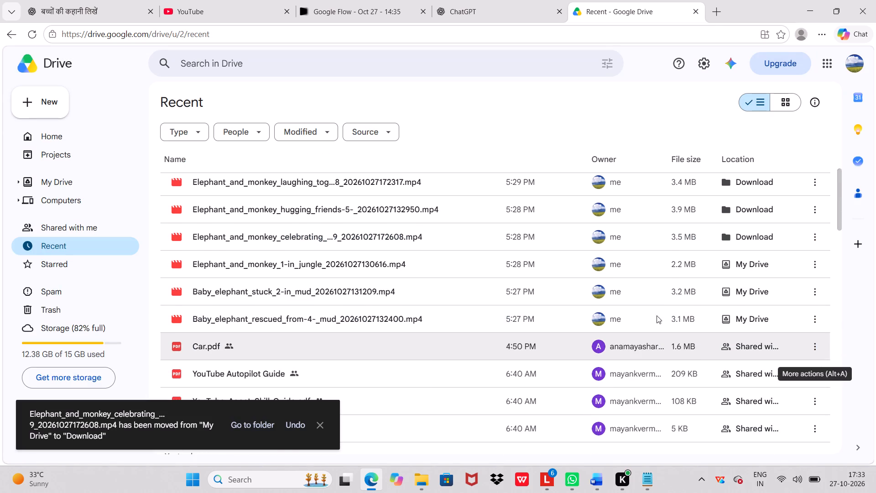
{"action": "left_click", "coordinate": [815, 295]}
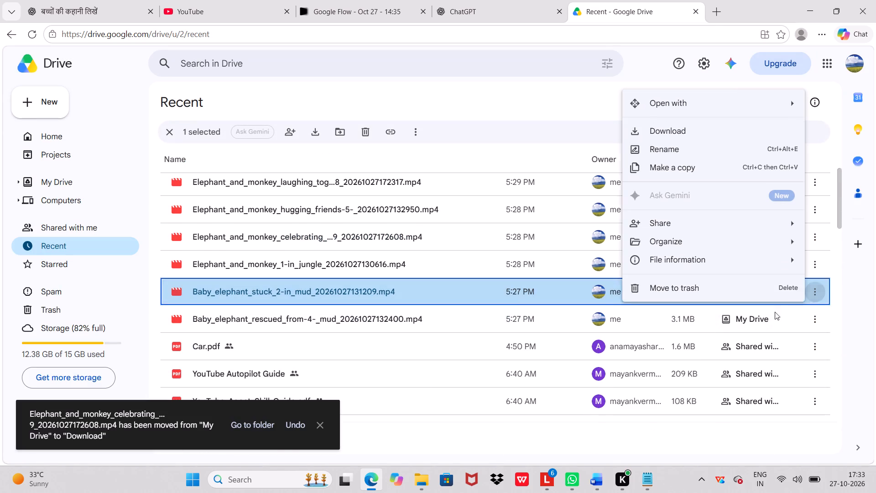
{"action": "left_click", "coordinate": [528, 241]}
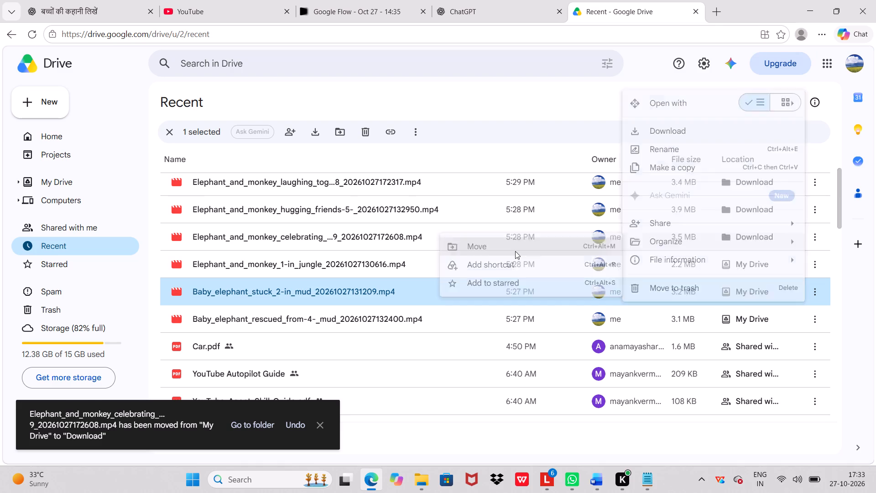
{"action": "left_click", "coordinate": [313, 220]}
{"action": "left_click", "coordinate": [562, 370]}
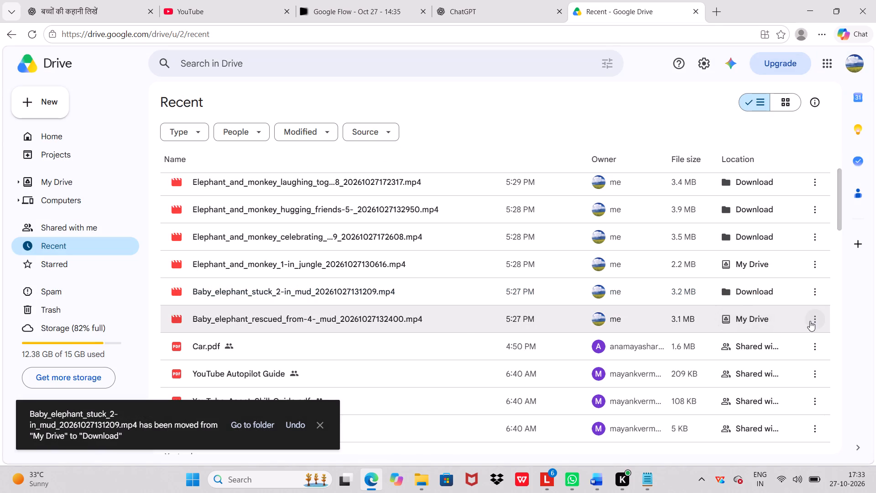
Move the Elephant_and_monkey_1-in_jungle video from My Drive into the Download folder.
{"action": "left_click", "coordinate": [818, 267]}
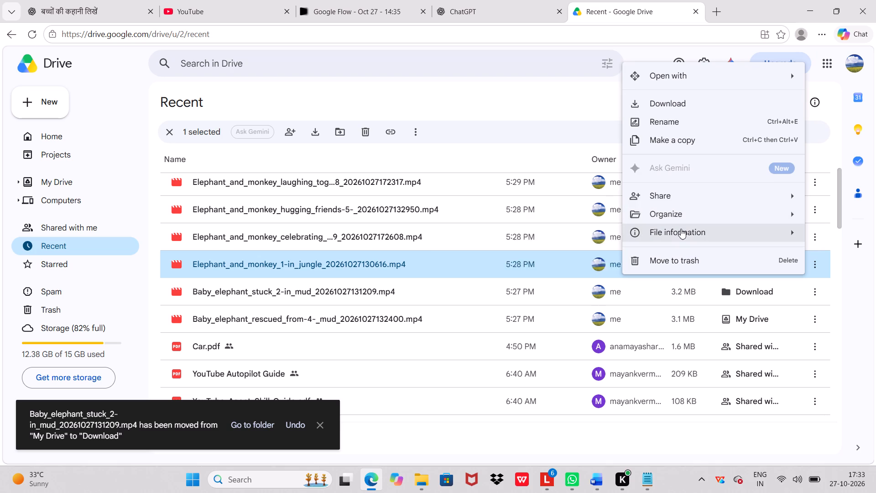
{"action": "left_click", "coordinate": [565, 215]}
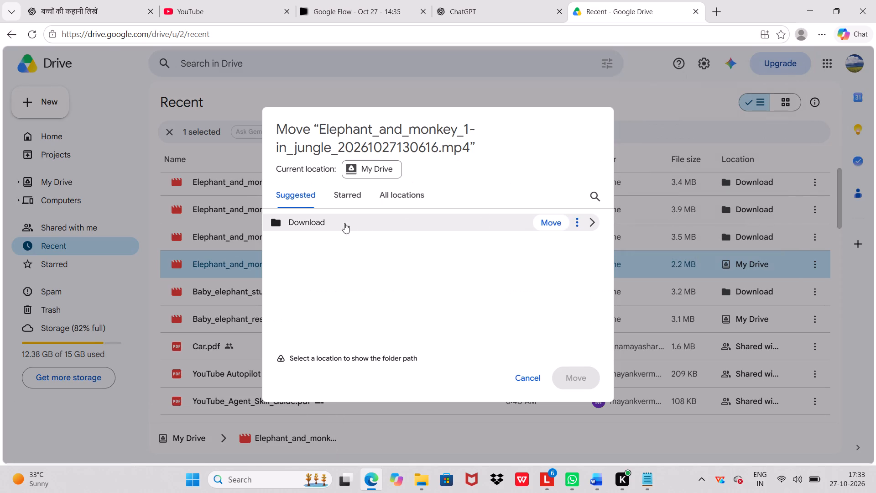
{"action": "left_click", "coordinate": [313, 224]}
{"action": "left_click", "coordinate": [570, 388]}
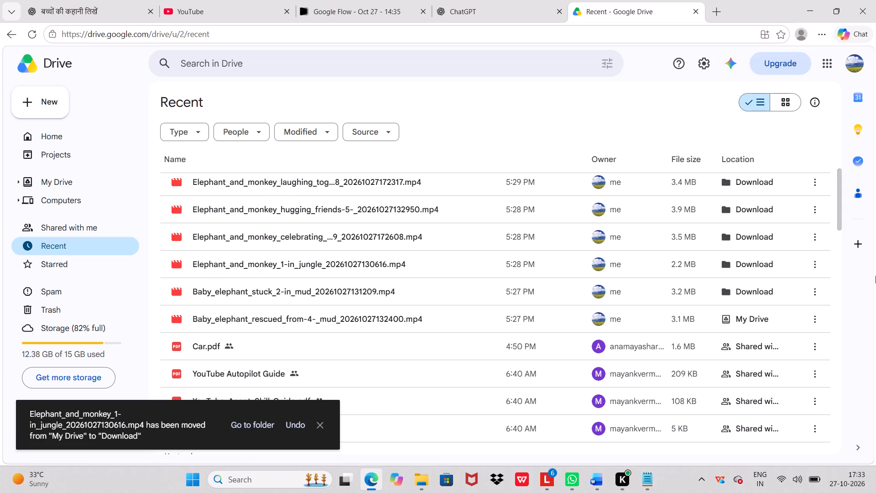
Move the Baby_elephant_rescued_from-4-_mud video from My Drive into the Download folder.
{"action": "left_click", "coordinate": [814, 320]}
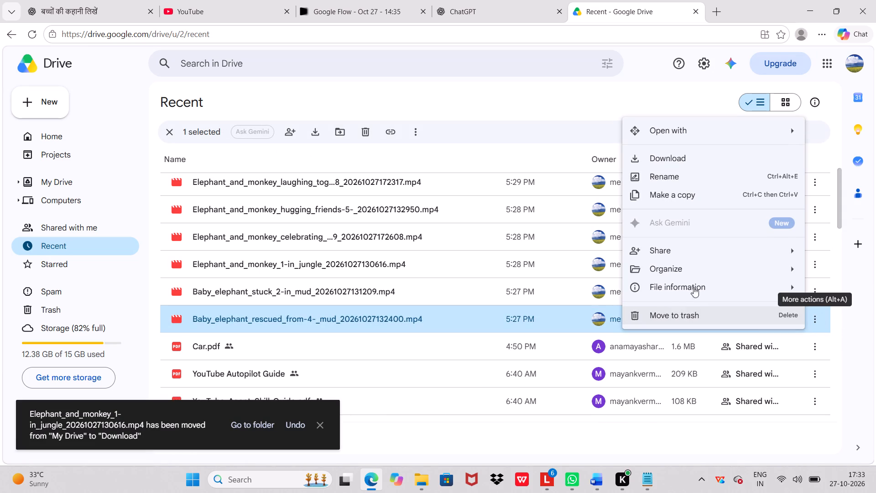
{"action": "left_click", "coordinate": [579, 270]}
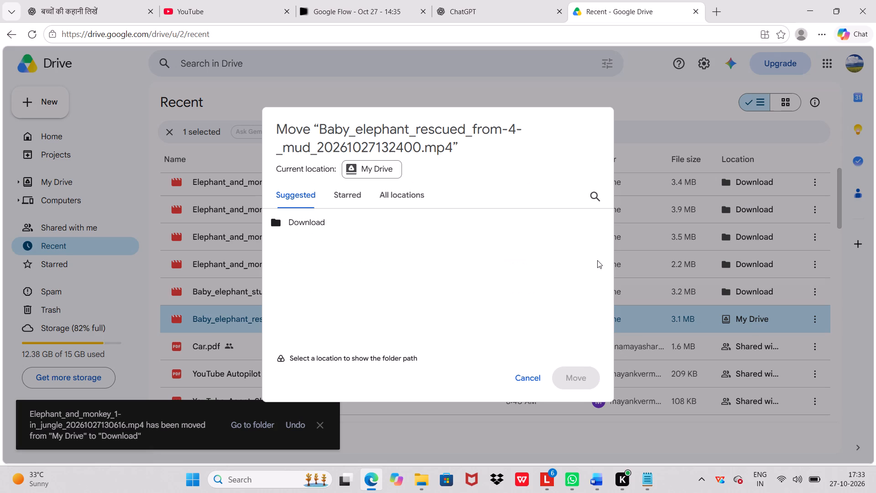
{"action": "left_click", "coordinate": [308, 224]}
{"action": "left_click", "coordinate": [574, 380]}
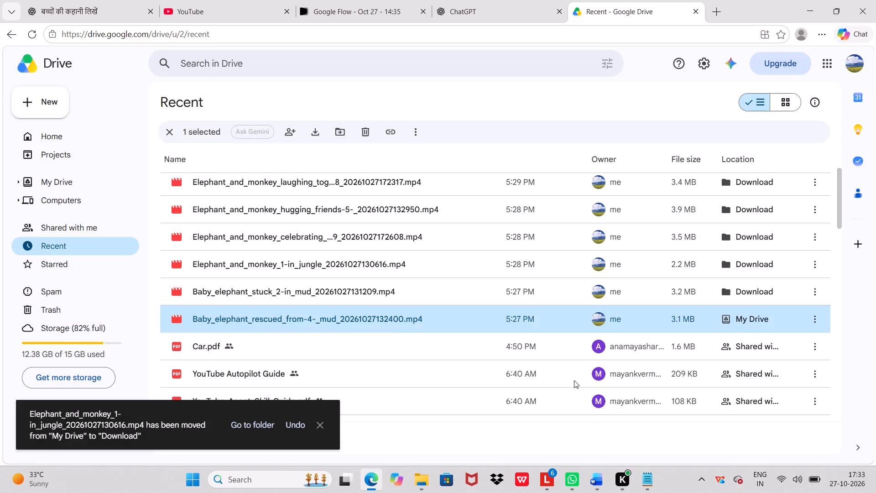
Open the Download folder in My Drive and look through its file list for the moved elephant and monkey videos.
{"action": "scroll", "coordinate": [574, 380], "scroll_direction": "up", "scroll_amount": 9}
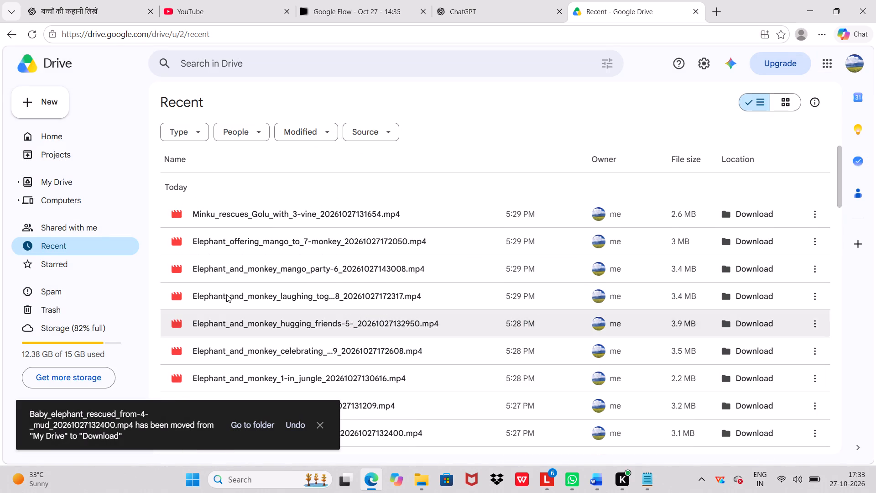
{"action": "left_click", "coordinate": [87, 243]}
{"action": "left_click", "coordinate": [52, 137]}
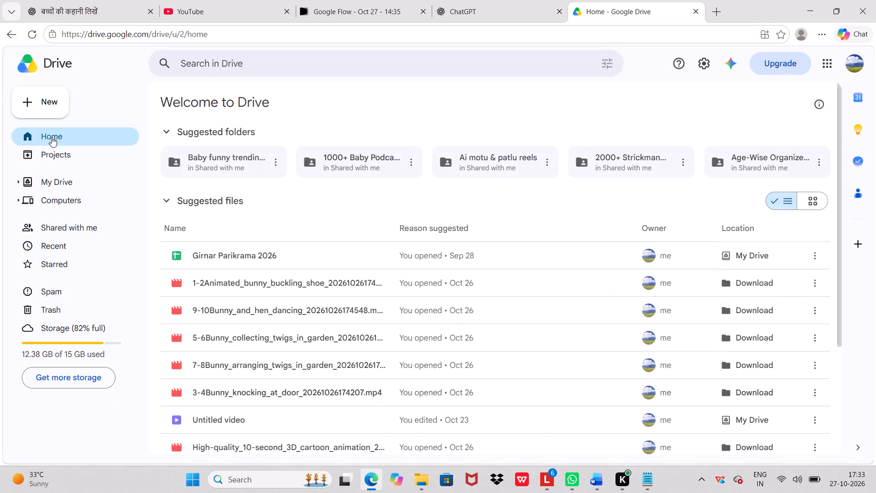
{"action": "left_click", "coordinate": [60, 179]}
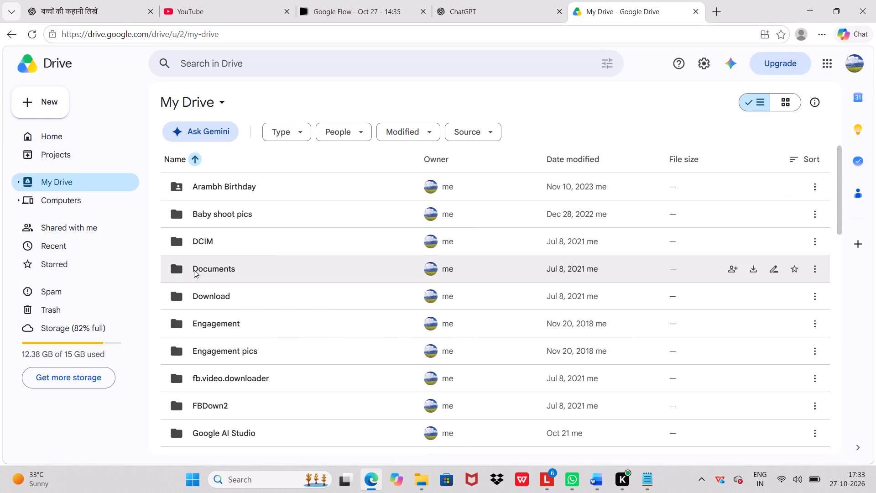
{"action": "left_click", "coordinate": [209, 289]}
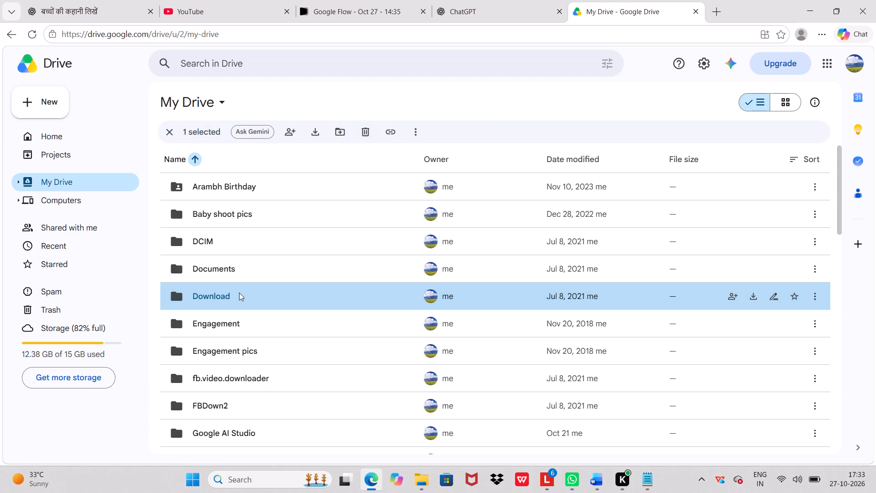
{"action": "double_click", "coordinate": [239, 293]}
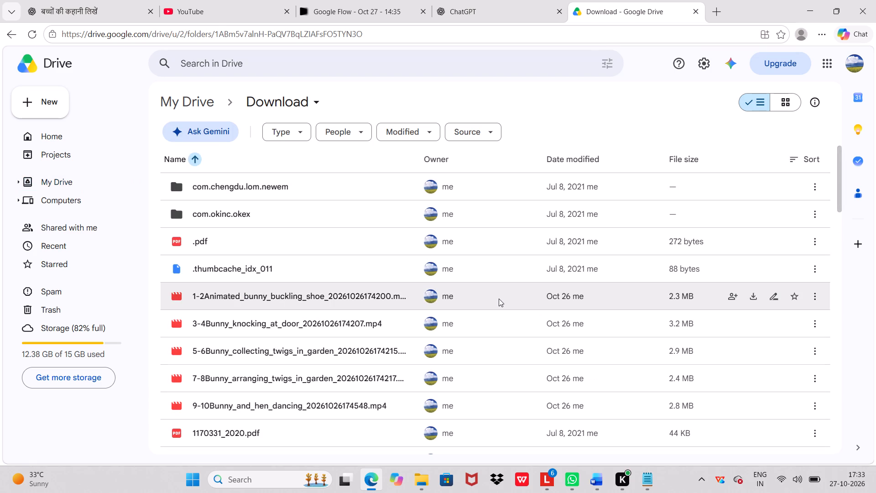
{"action": "scroll", "coordinate": [499, 299], "scroll_direction": "down", "scroll_amount": 9}
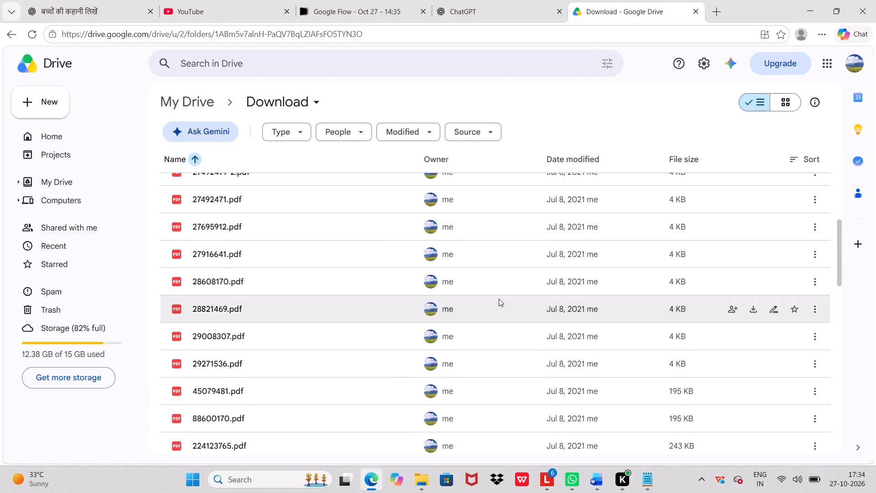
{"action": "scroll", "coordinate": [499, 299], "scroll_direction": "down", "scroll_amount": 4}
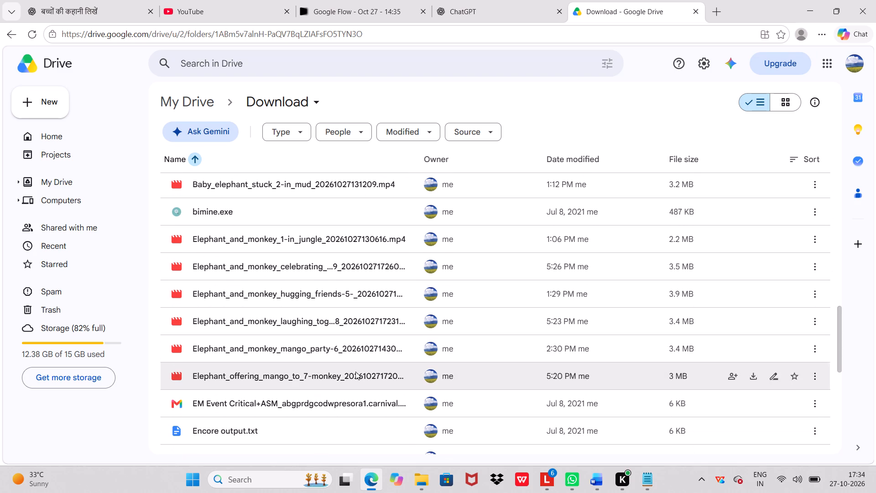
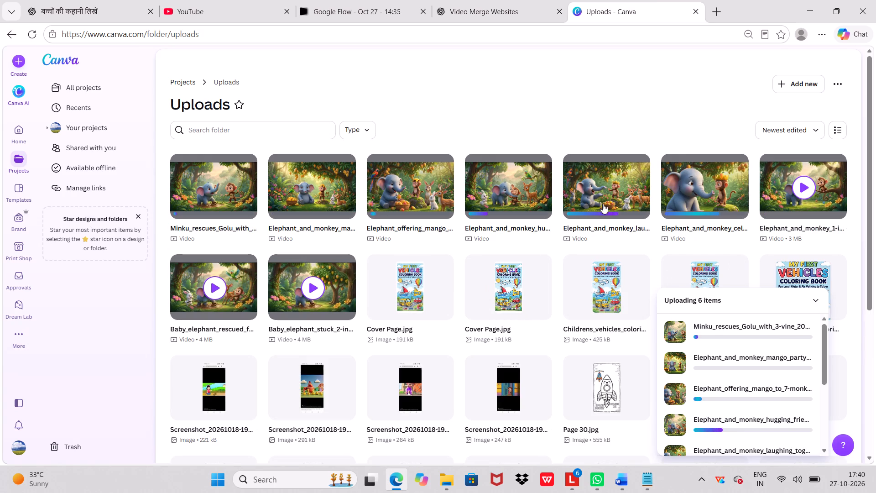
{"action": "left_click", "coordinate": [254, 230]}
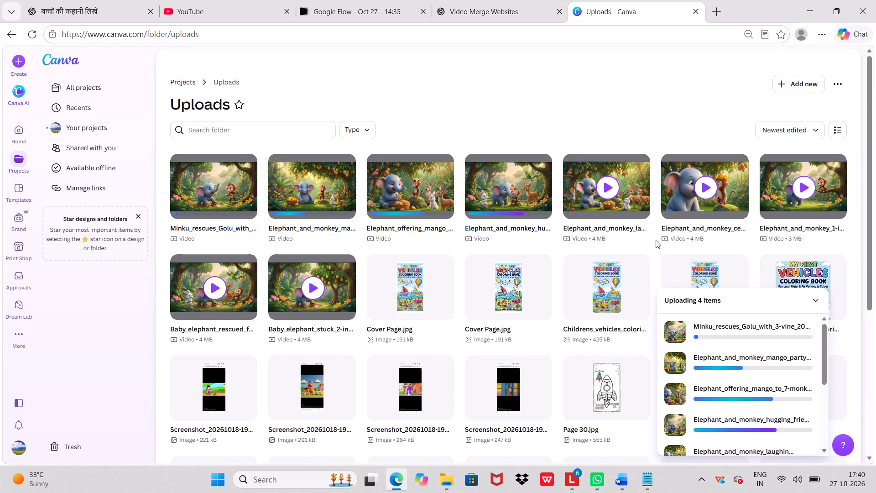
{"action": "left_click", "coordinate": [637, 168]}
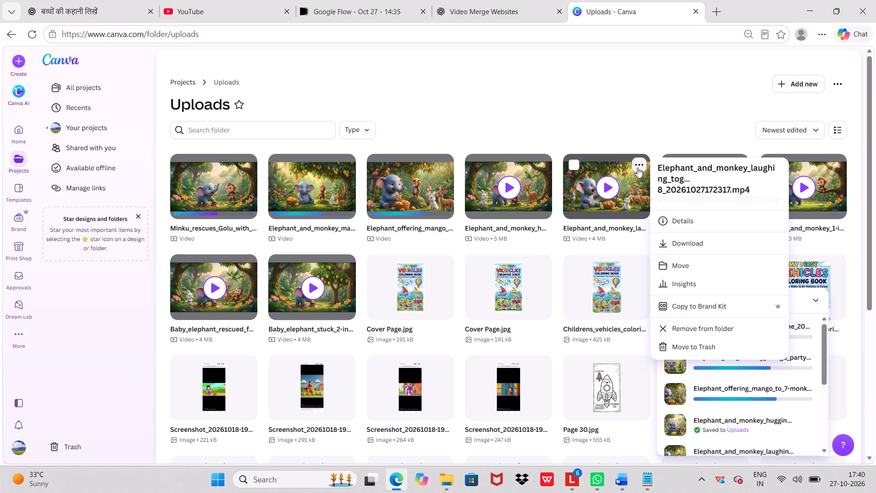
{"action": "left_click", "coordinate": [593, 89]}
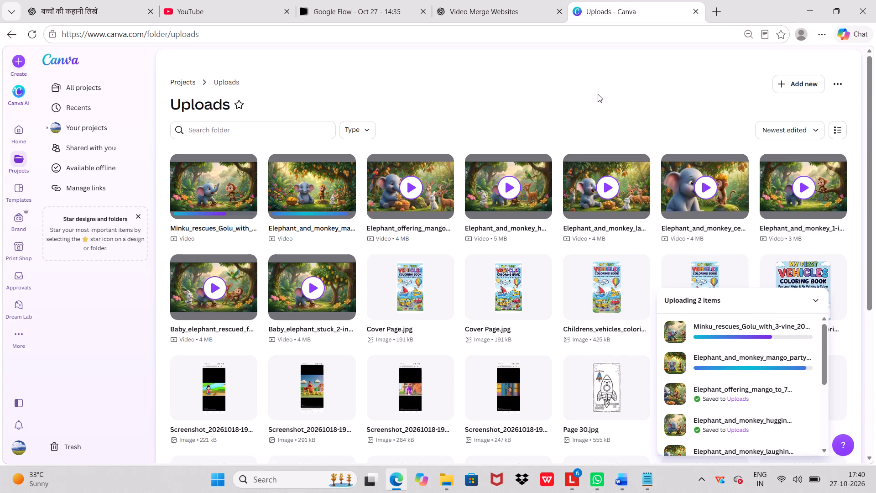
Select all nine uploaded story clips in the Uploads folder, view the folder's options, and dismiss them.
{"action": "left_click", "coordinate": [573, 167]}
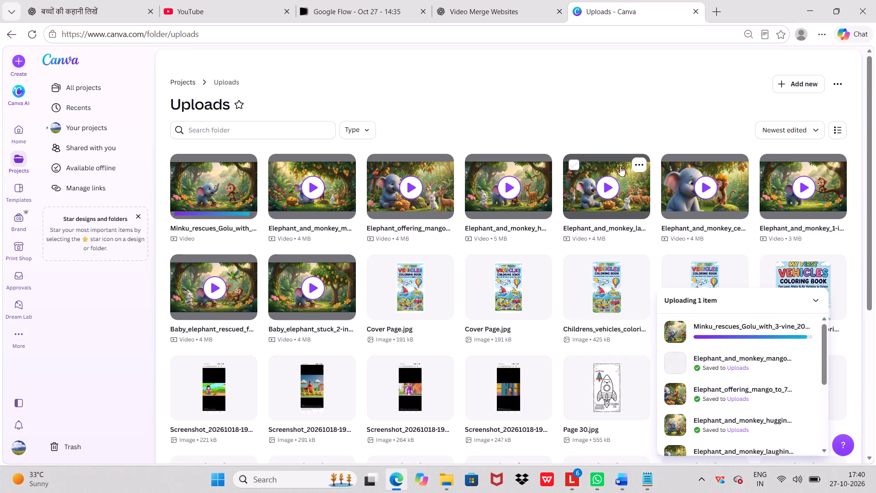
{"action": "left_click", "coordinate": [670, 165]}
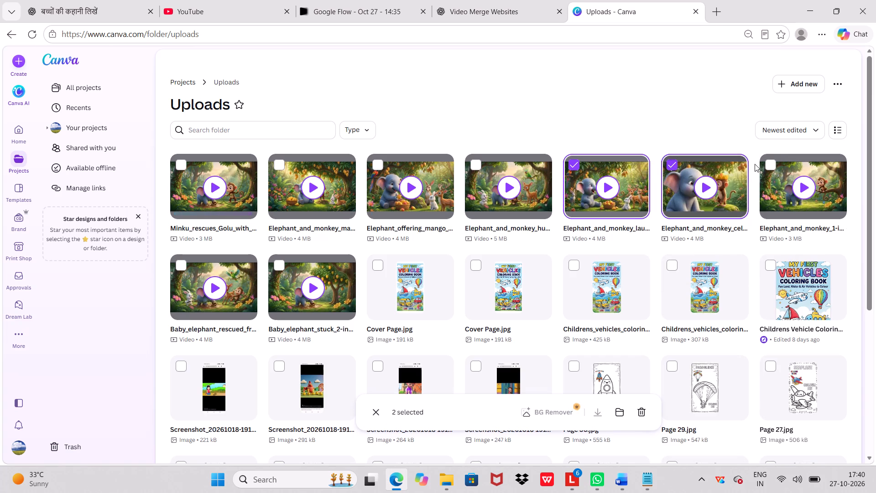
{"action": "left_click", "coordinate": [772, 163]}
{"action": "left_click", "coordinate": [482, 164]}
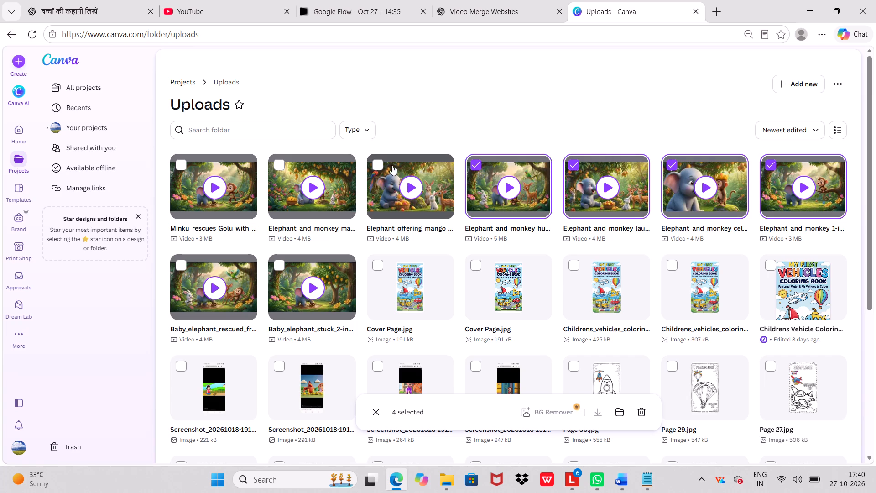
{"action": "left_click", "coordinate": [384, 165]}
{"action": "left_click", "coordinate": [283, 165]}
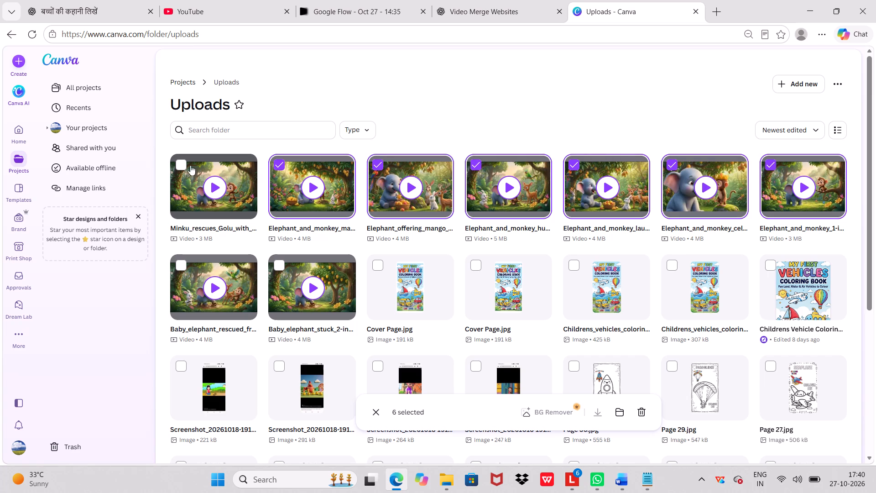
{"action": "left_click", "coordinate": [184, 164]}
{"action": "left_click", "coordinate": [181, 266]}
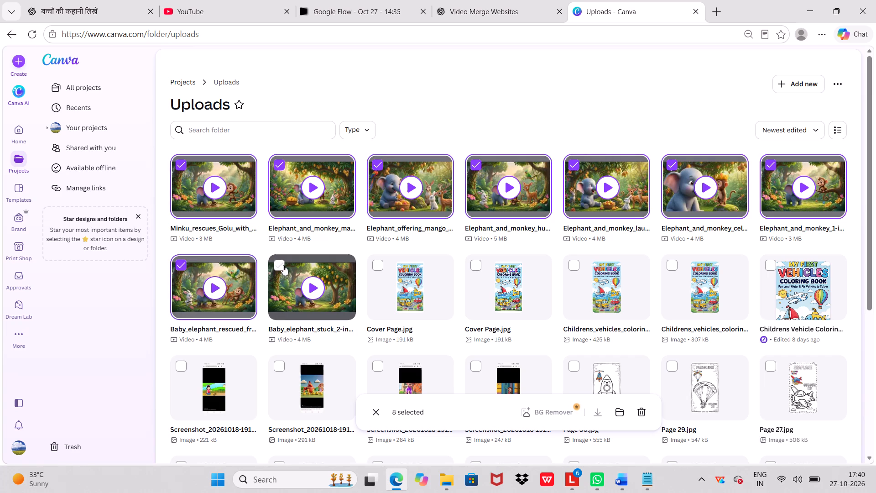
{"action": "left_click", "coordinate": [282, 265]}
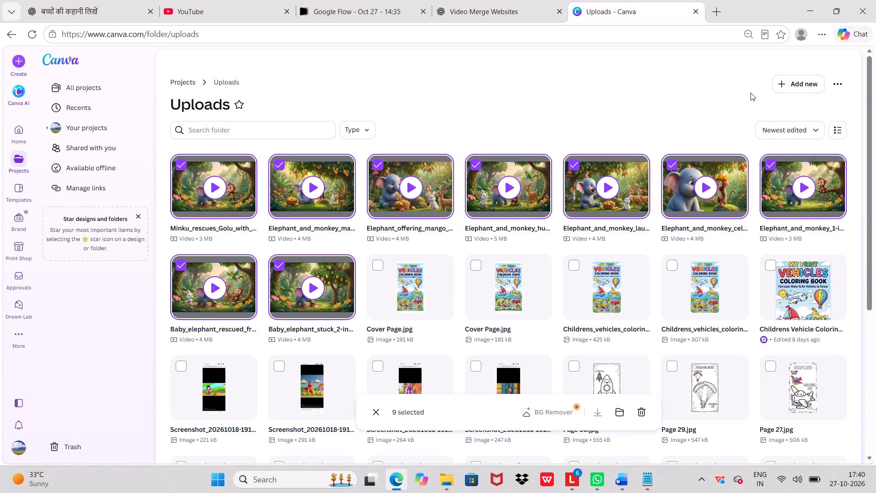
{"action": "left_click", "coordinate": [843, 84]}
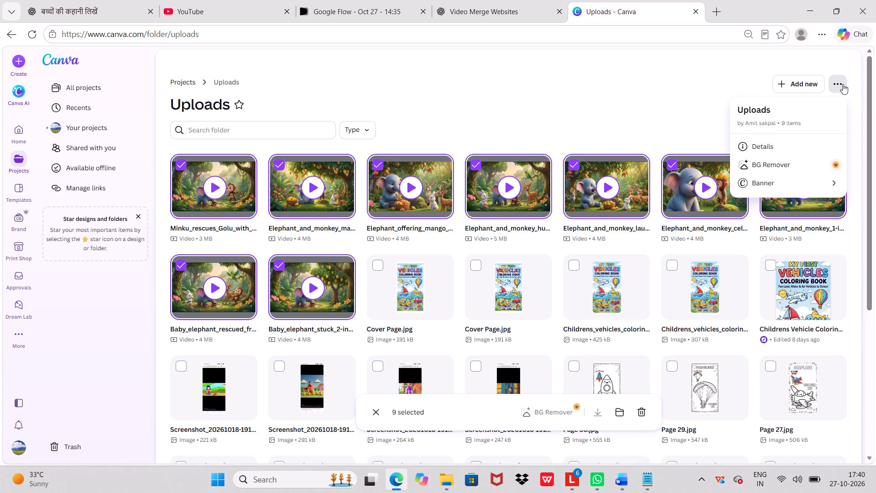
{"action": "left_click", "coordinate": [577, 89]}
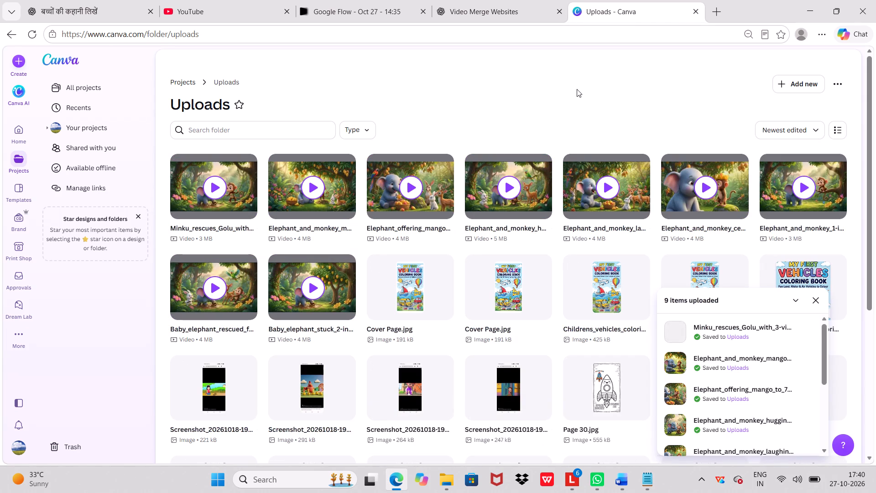
Dismiss the upload summary and look through the files in the Uploads folder.
{"action": "left_click", "coordinate": [817, 303]}
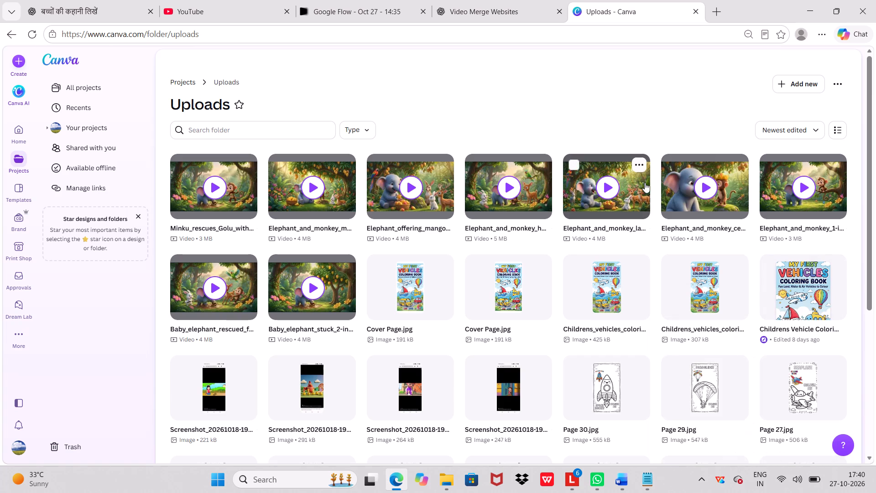
{"action": "scroll", "coordinate": [713, 184], "scroll_direction": "down", "scroll_amount": 18}
{"action": "scroll", "coordinate": [712, 198], "scroll_direction": "up", "scroll_amount": 6}
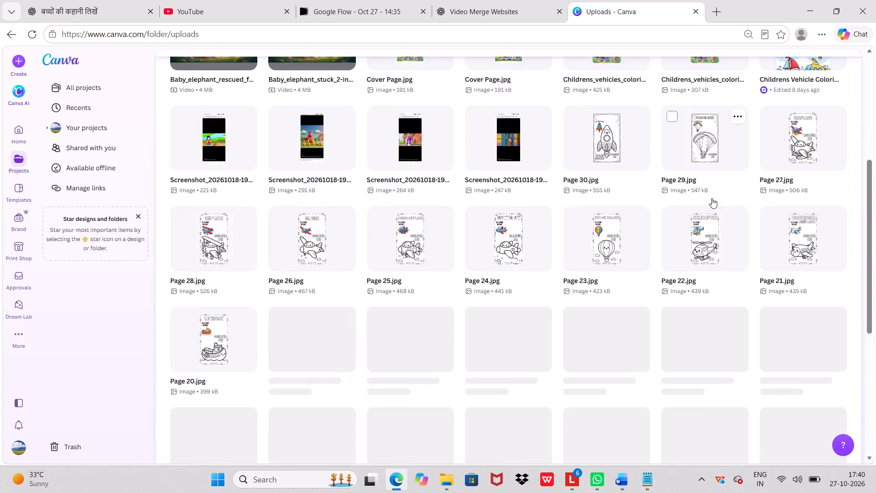
{"action": "scroll", "coordinate": [712, 198], "scroll_direction": "up", "scroll_amount": 18}
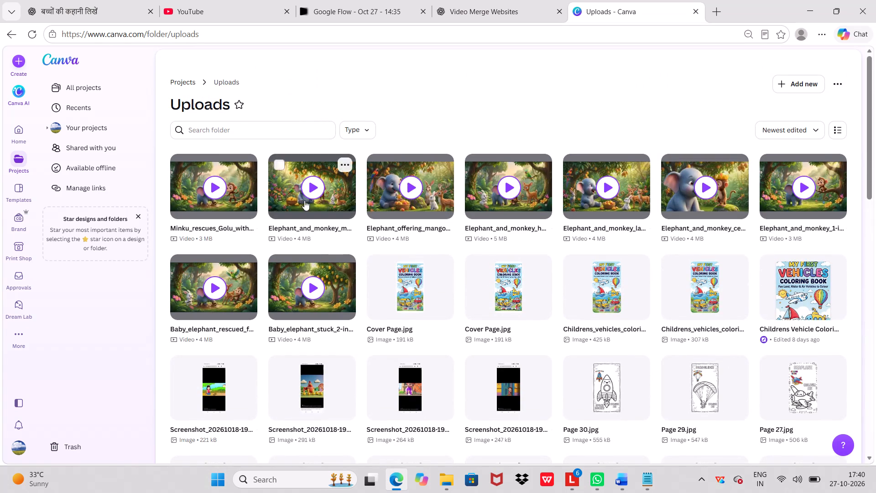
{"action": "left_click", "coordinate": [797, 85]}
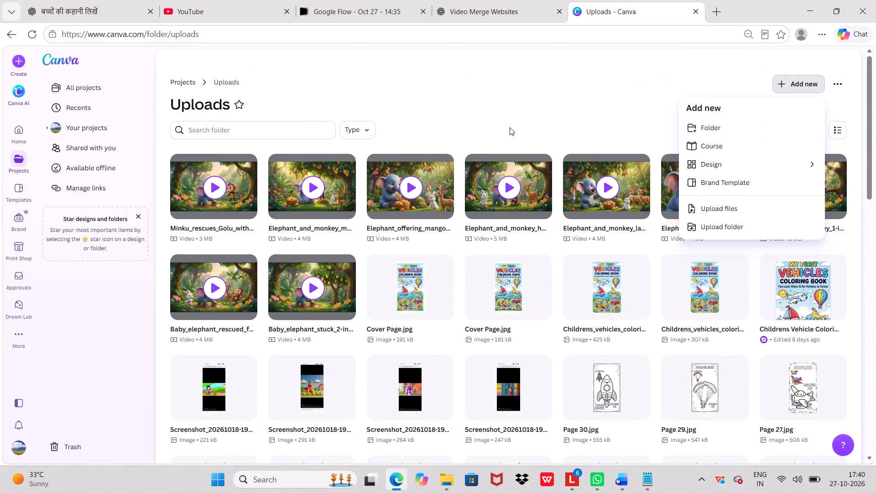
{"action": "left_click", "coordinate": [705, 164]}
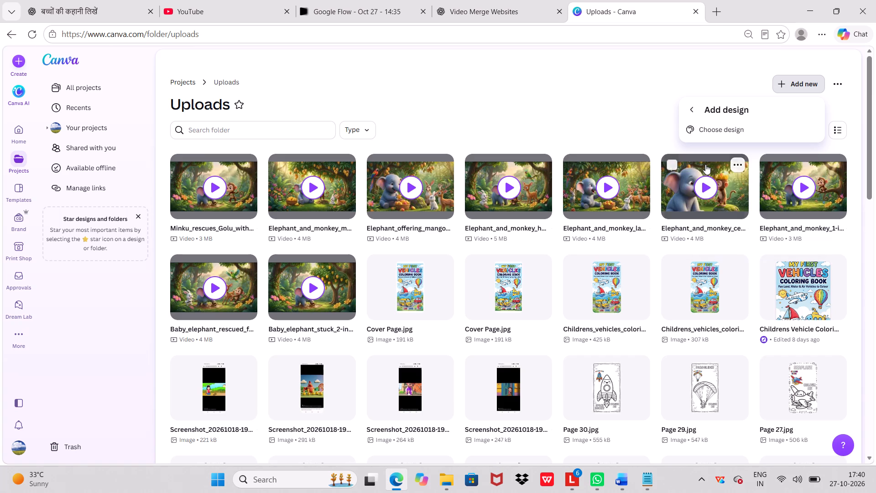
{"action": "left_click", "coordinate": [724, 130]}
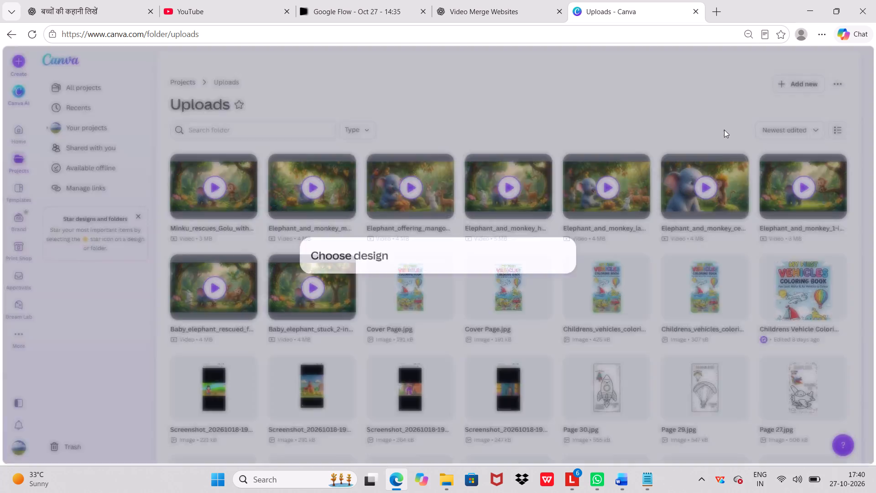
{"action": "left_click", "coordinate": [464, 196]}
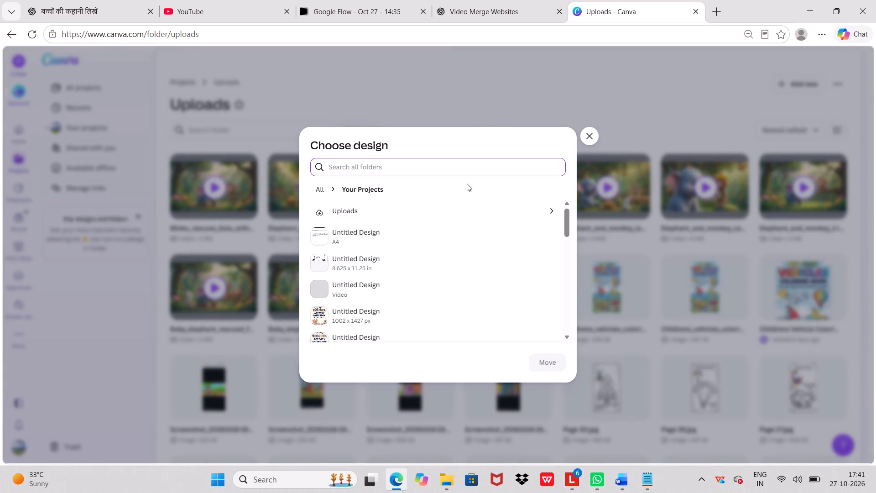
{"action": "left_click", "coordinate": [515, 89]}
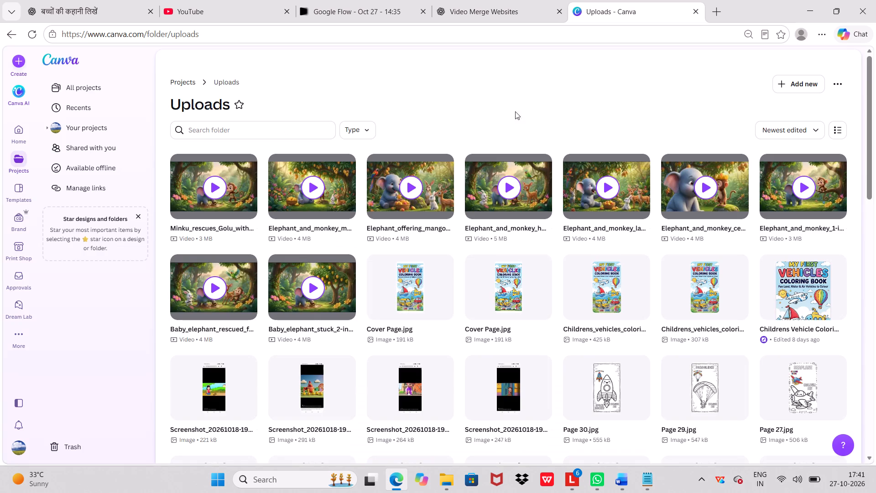
Create a new blank YouTube Video design from the Videos category of the Create a design dialog.
{"action": "left_click", "coordinate": [187, 85]}
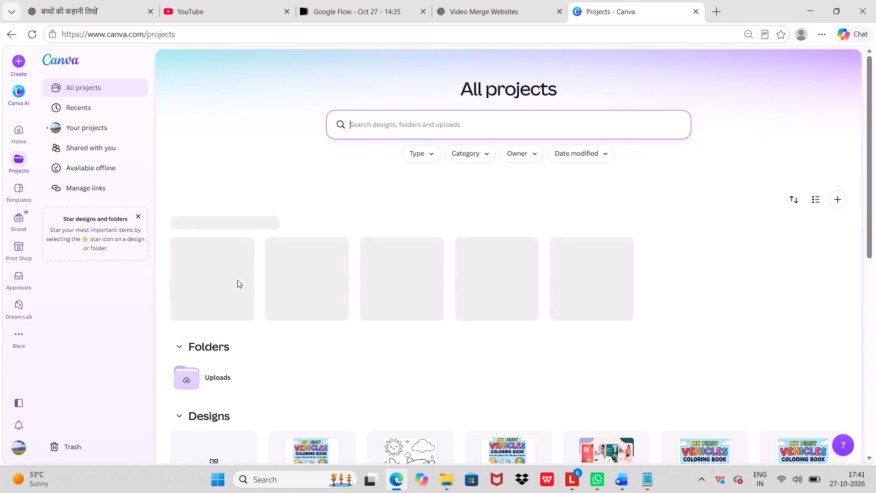
{"action": "scroll", "coordinate": [237, 280], "scroll_direction": "down", "scroll_amount": 4}
{"action": "scroll", "coordinate": [237, 280], "scroll_direction": "up", "scroll_amount": 4}
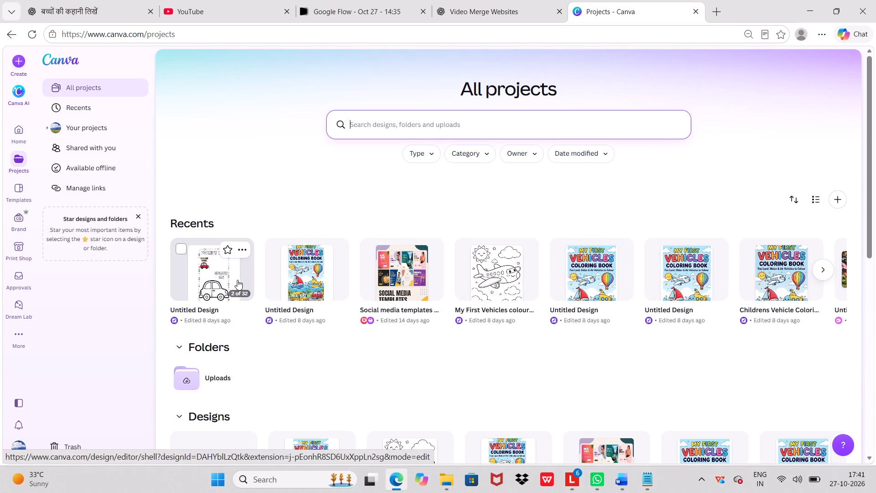
{"action": "left_click", "coordinate": [22, 62]}
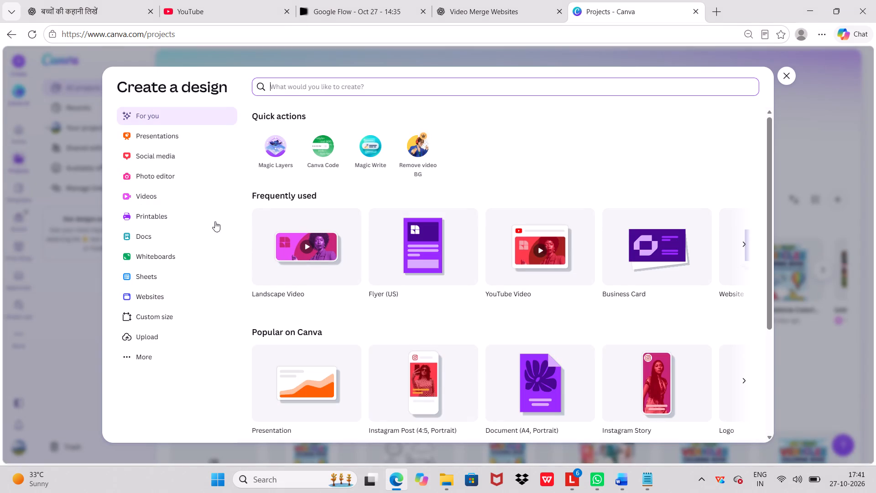
{"action": "left_click", "coordinate": [163, 196]}
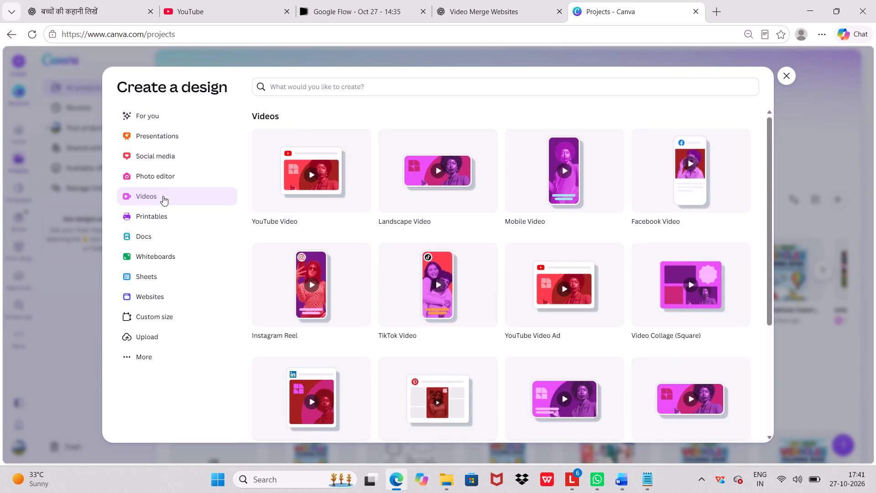
{"action": "scroll", "coordinate": [558, 277], "scroll_direction": "down", "scroll_amount": 6}
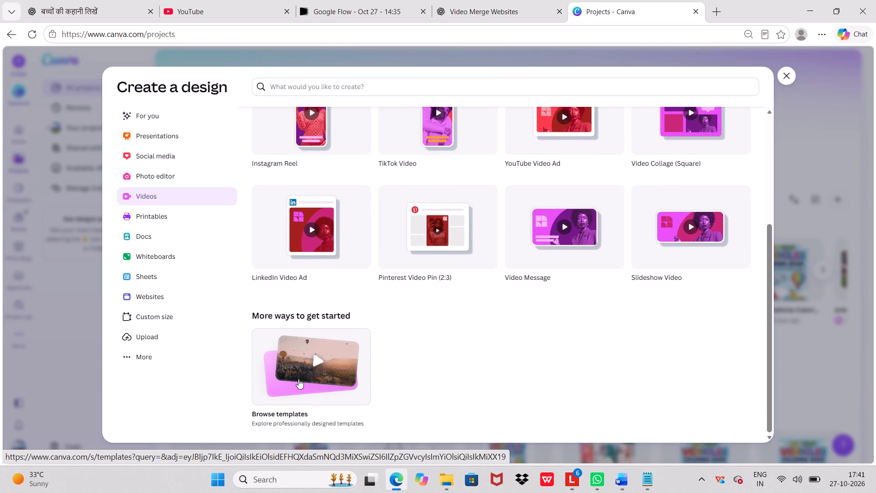
{"action": "left_click", "coordinate": [172, 362]}
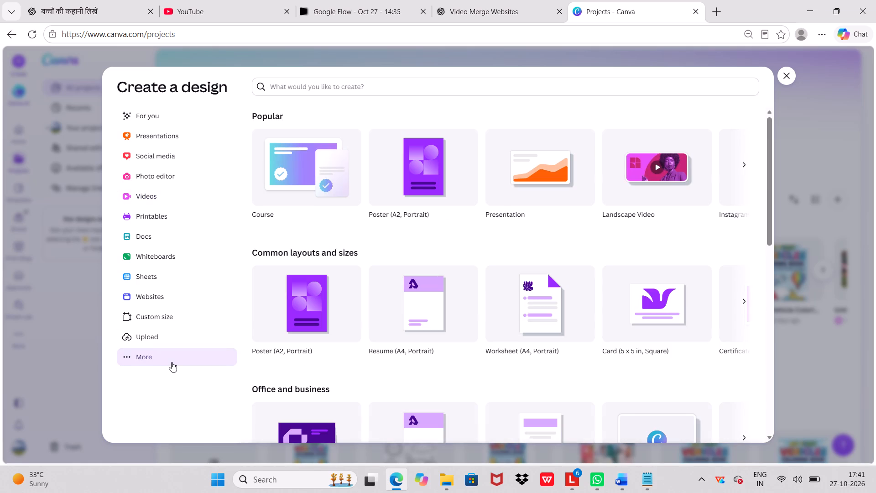
{"action": "left_click", "coordinate": [176, 343]}
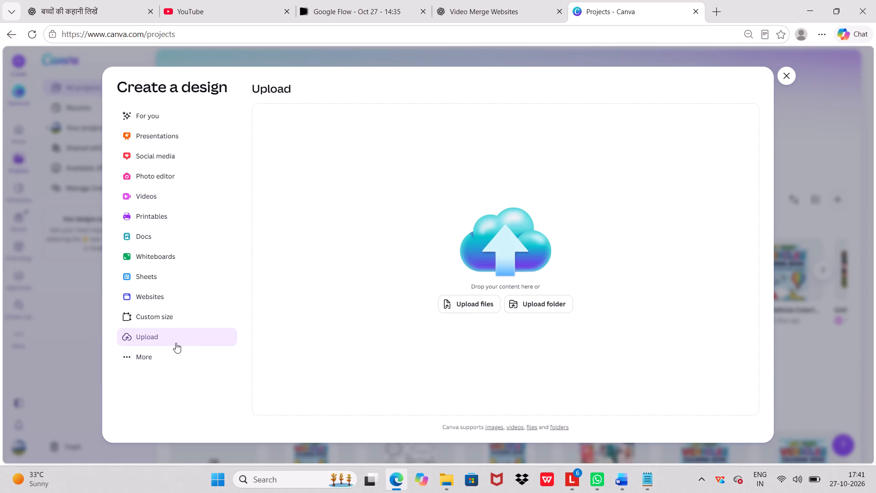
{"action": "left_click", "coordinate": [178, 320]}
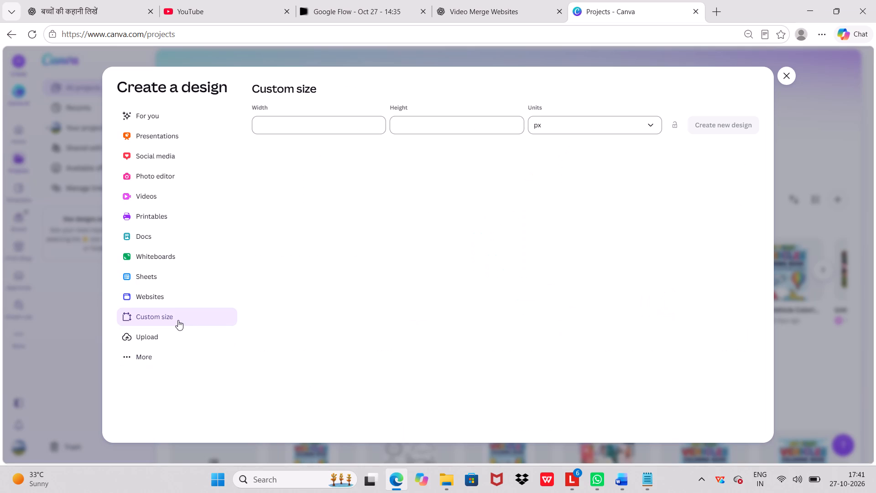
{"action": "left_click", "coordinate": [167, 199]}
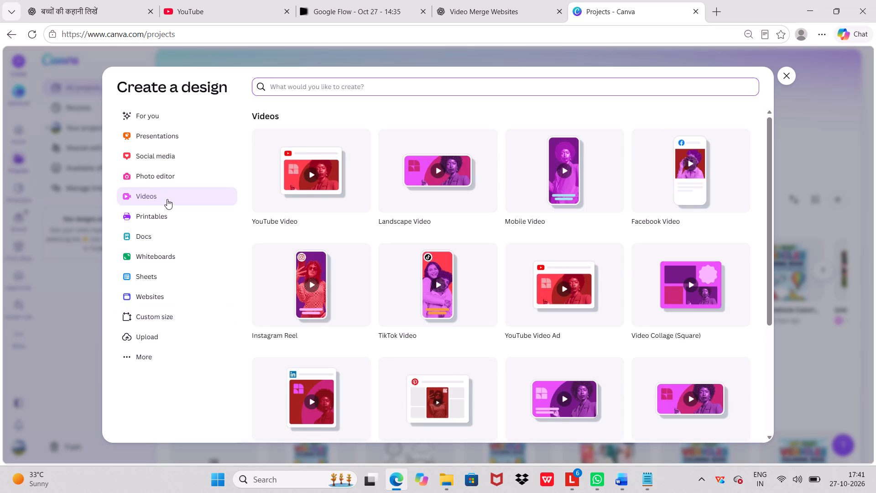
{"action": "left_click", "coordinate": [314, 184]}
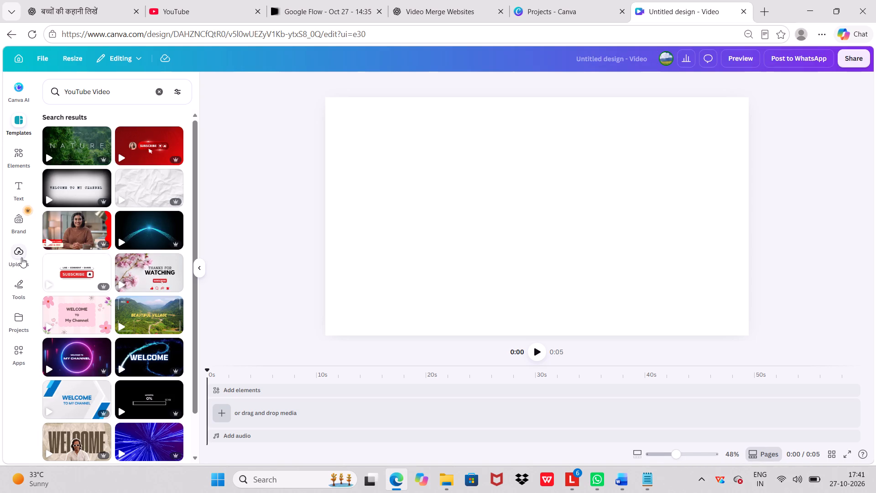
Upload the nine Golu and Minku story clips from the STORY folder into the new video design's uploads.
{"action": "left_click", "coordinate": [21, 257]}
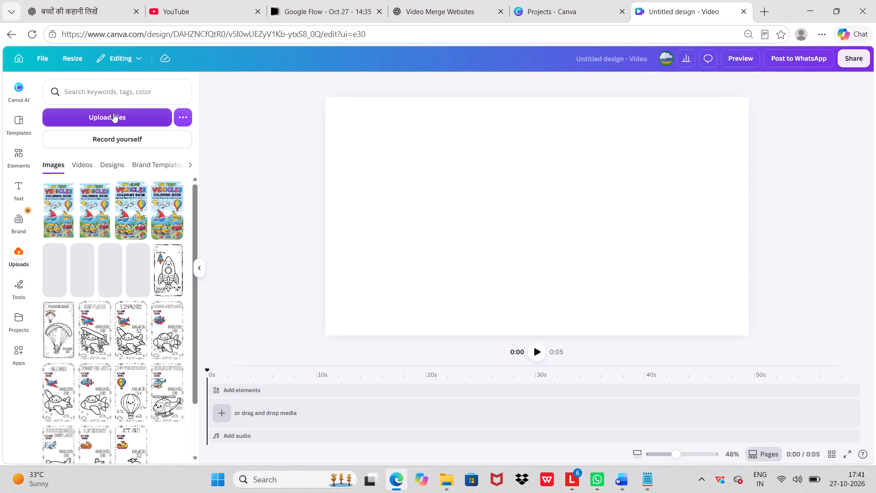
{"action": "left_click", "coordinate": [113, 113]}
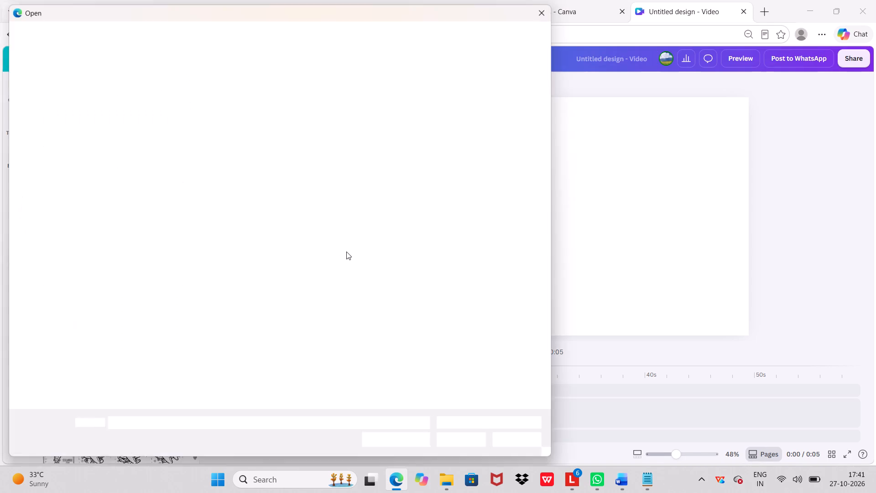
{"action": "left_click", "coordinate": [286, 227]}
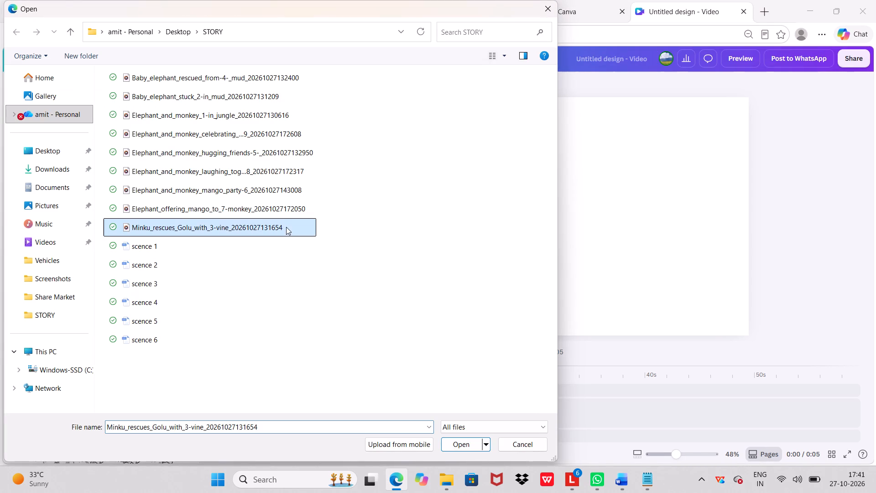
{"action": "left_click", "coordinate": [273, 80], "text": "shift"}
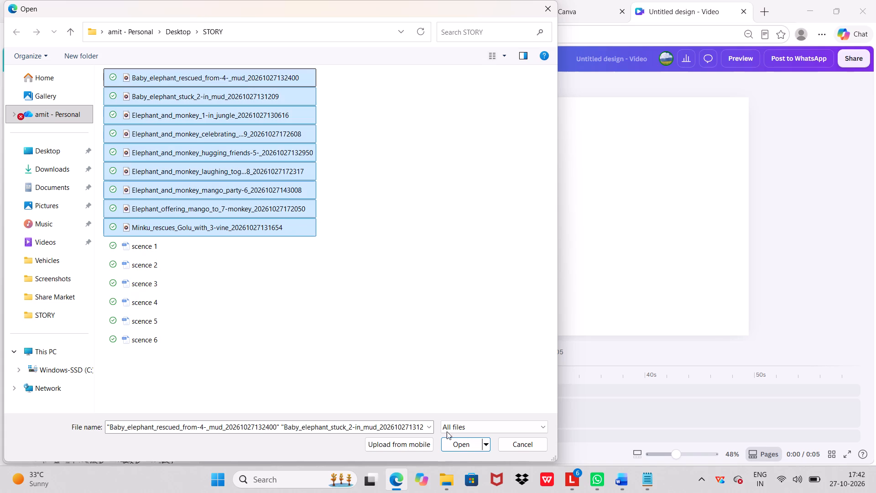
{"action": "left_click", "coordinate": [456, 447]}
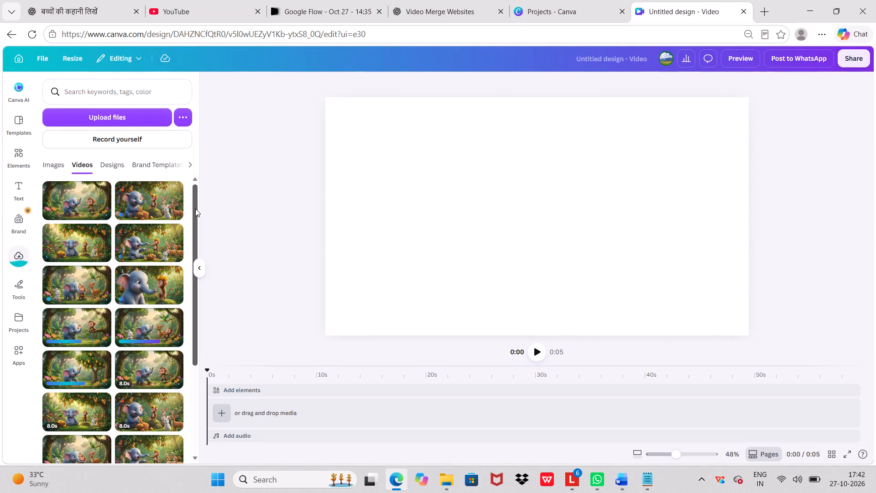
Look through the uploaded videos and check individual clips' file names to identify their scene numbers and find scene 1.
{"action": "left_click_drag", "start_coordinate": [195, 209], "coordinate": [204, 311]}
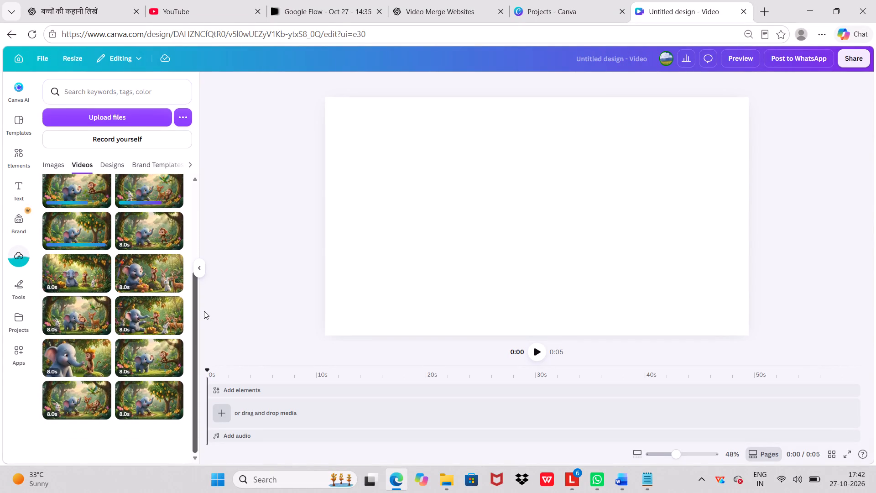
{"action": "left_click_drag", "start_coordinate": [204, 311], "coordinate": [228, 190]}
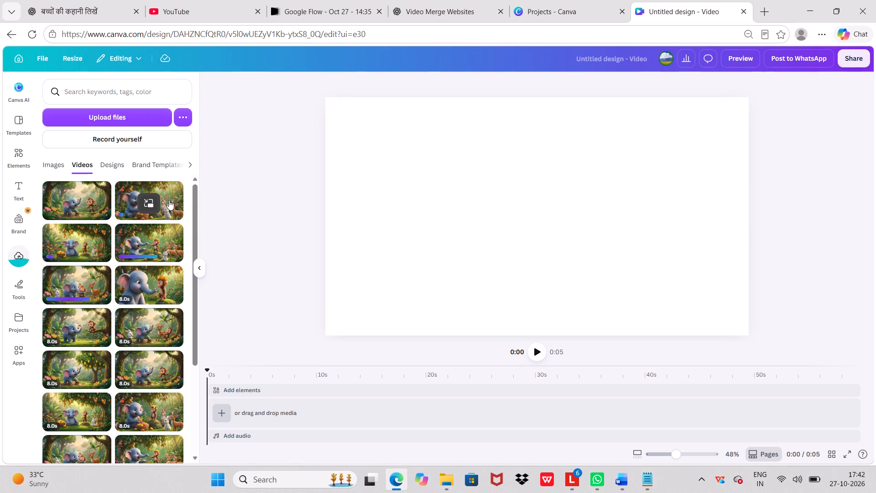
{"action": "left_click_drag", "start_coordinate": [196, 197], "coordinate": [197, 313]}
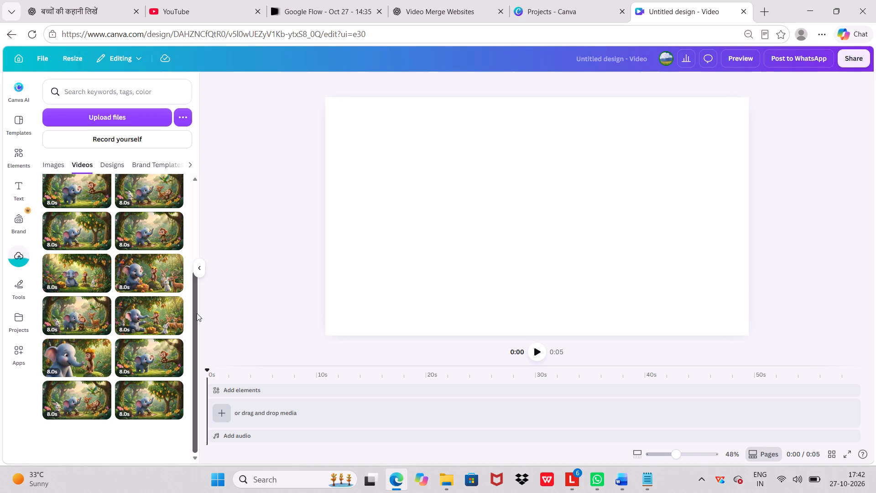
{"action": "left_click_drag", "start_coordinate": [197, 313], "coordinate": [205, 213]}
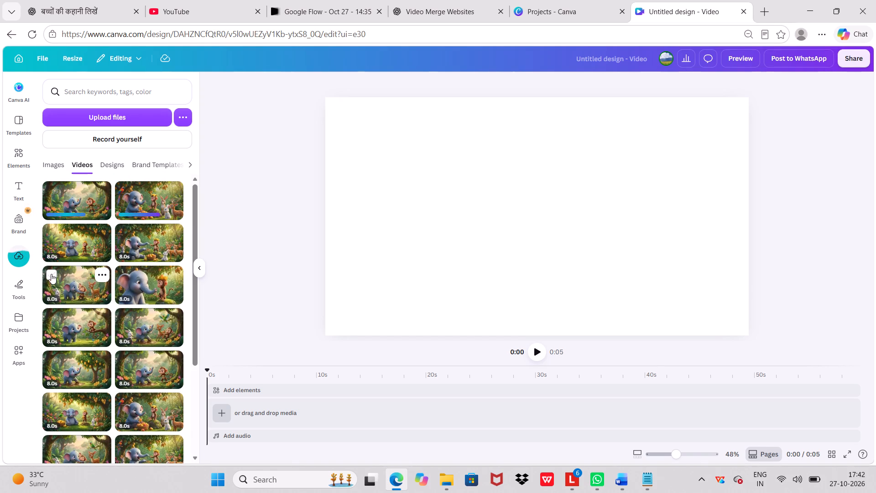
{"action": "left_click", "coordinate": [100, 276]}
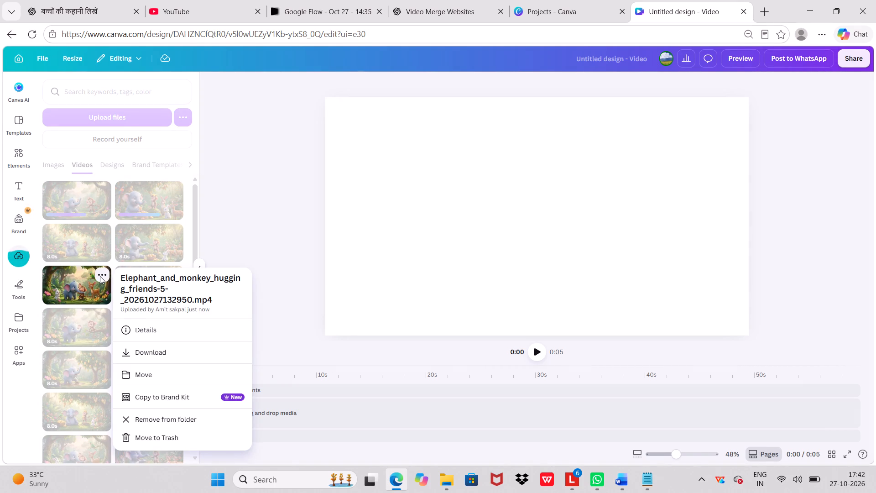
{"action": "left_click", "coordinate": [258, 217]}
{"action": "left_click", "coordinate": [173, 274]}
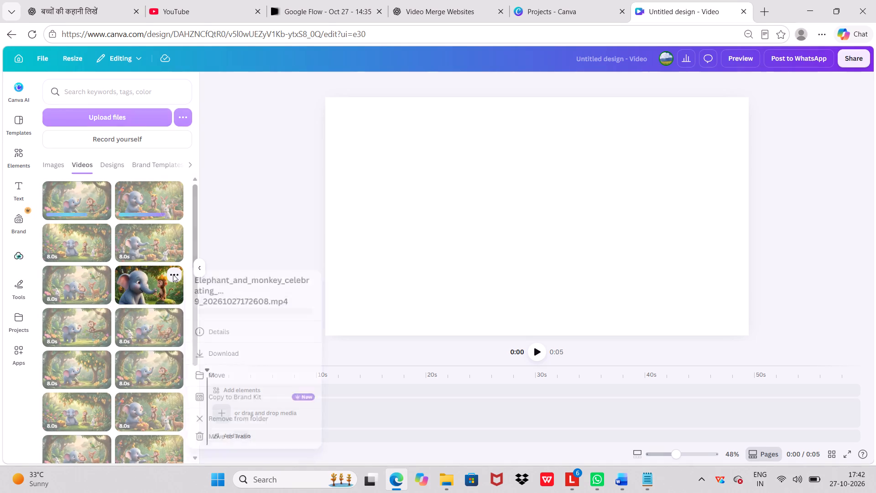
{"action": "left_click", "coordinate": [247, 212]}
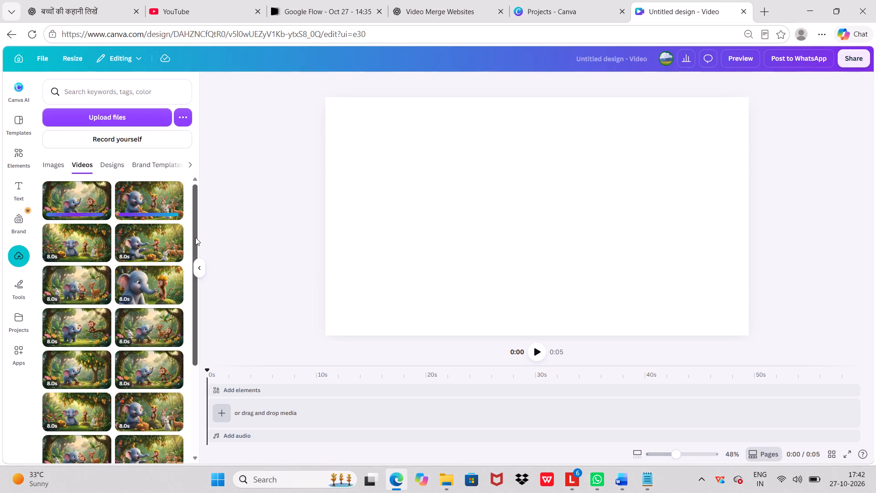
{"action": "left_click_drag", "start_coordinate": [199, 234], "coordinate": [199, 322]}
{"action": "left_click", "coordinate": [98, 392]}
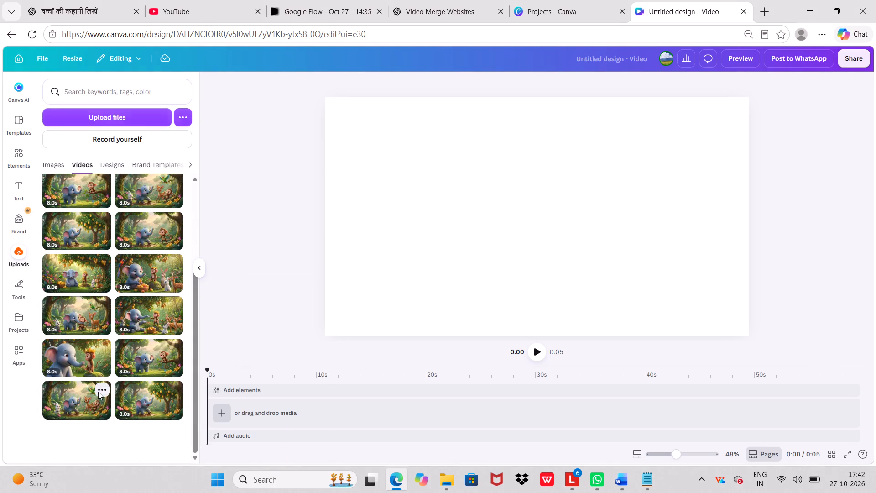
{"action": "left_click", "coordinate": [248, 238]}
{"action": "left_click", "coordinate": [103, 349]}
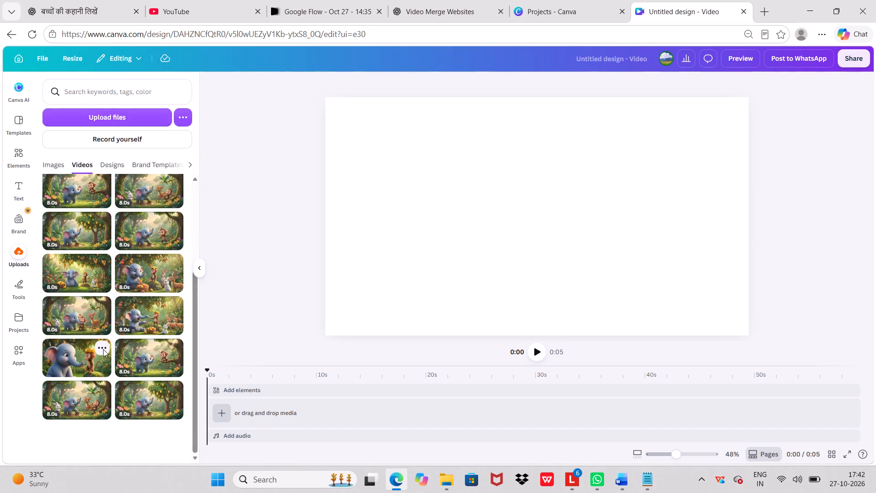
{"action": "left_click", "coordinate": [250, 236]}
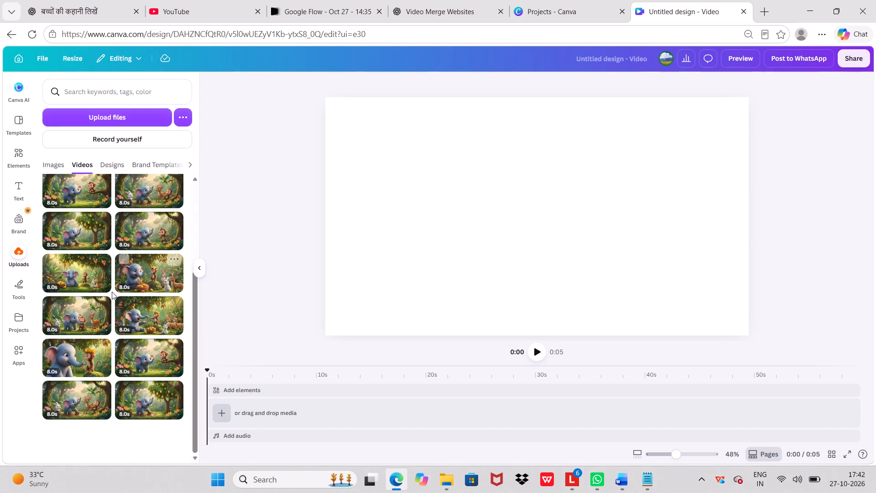
{"action": "left_click", "coordinate": [104, 304]}
{"action": "left_click", "coordinate": [261, 229]}
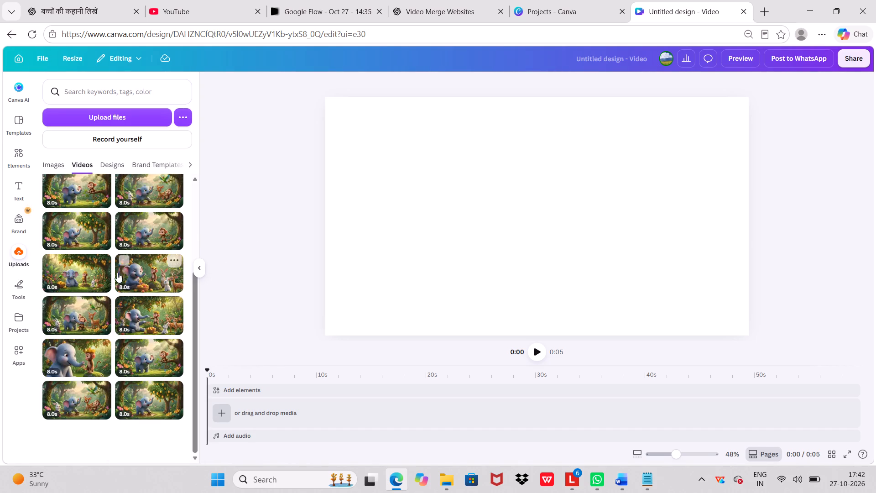
{"action": "left_click", "coordinate": [104, 263]}
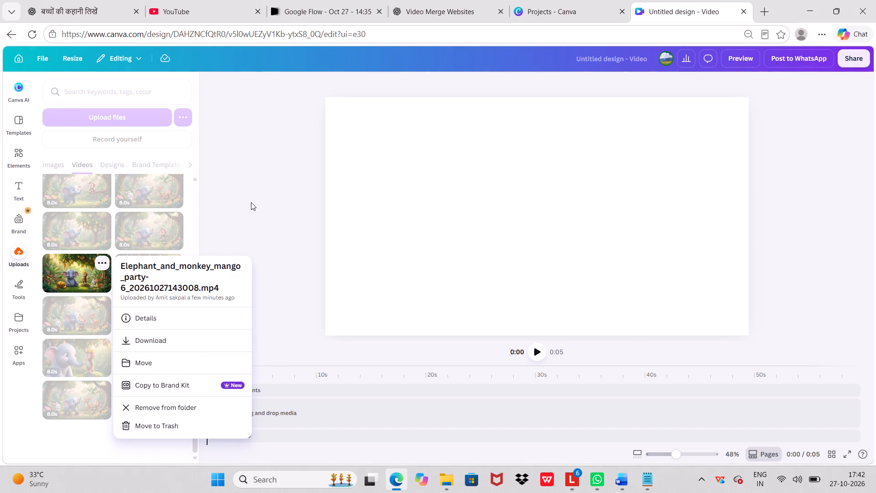
{"action": "left_click", "coordinate": [251, 202]}
{"action": "left_click", "coordinate": [101, 222]}
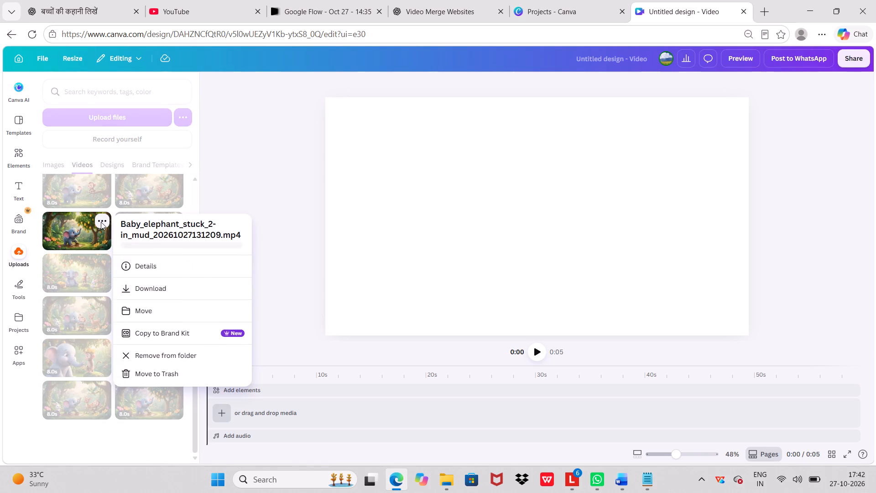
{"action": "left_click", "coordinate": [254, 189]}
{"action": "scroll", "coordinate": [102, 197], "scroll_direction": "up", "scroll_amount": 2}
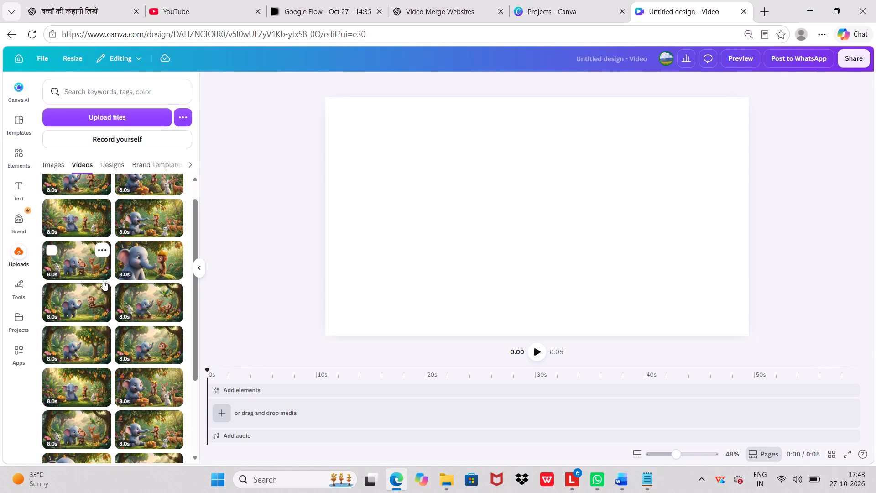
{"action": "left_click", "coordinate": [100, 288]}
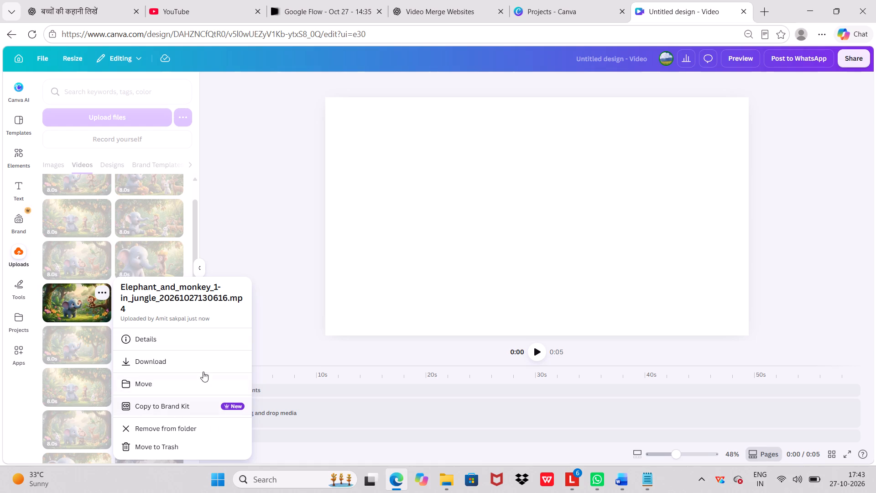
{"action": "left_click", "coordinate": [255, 210]}
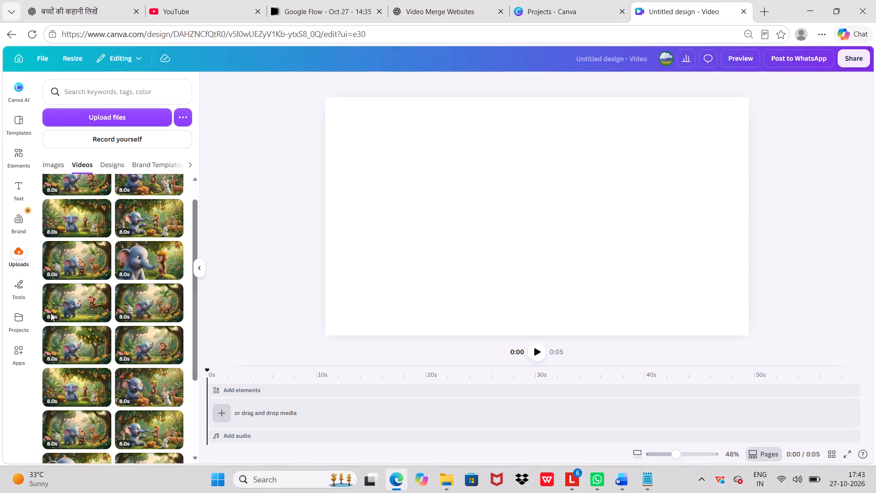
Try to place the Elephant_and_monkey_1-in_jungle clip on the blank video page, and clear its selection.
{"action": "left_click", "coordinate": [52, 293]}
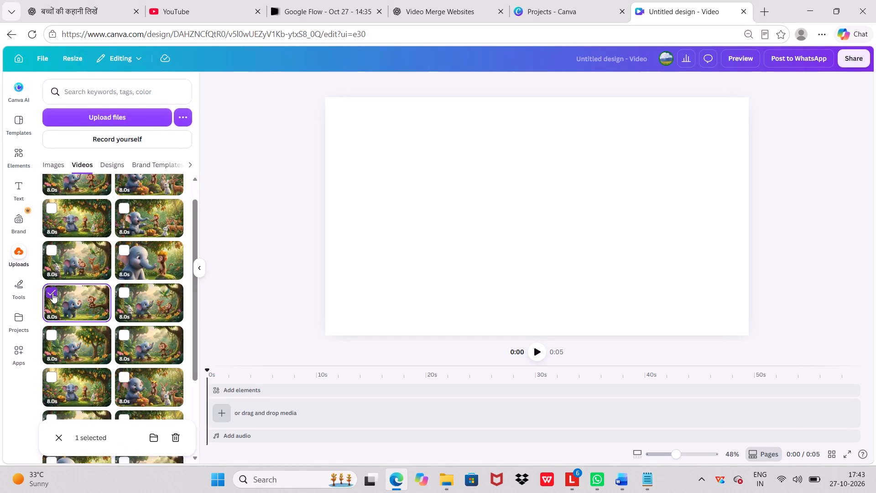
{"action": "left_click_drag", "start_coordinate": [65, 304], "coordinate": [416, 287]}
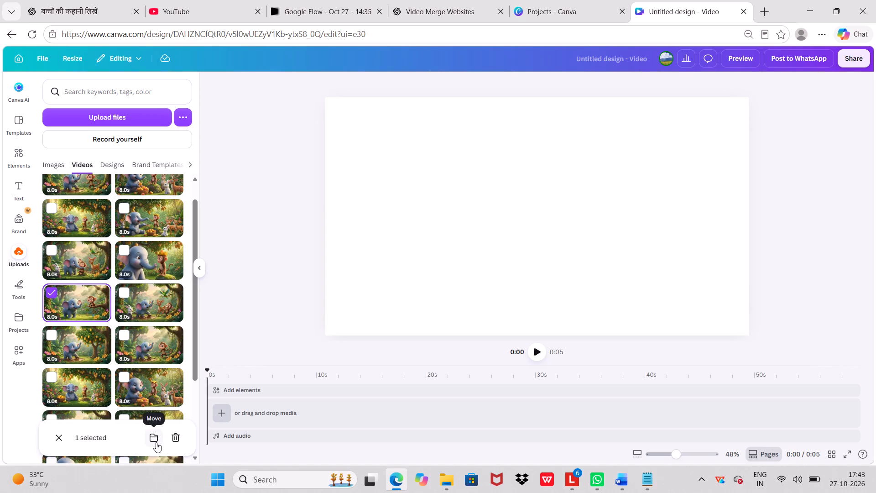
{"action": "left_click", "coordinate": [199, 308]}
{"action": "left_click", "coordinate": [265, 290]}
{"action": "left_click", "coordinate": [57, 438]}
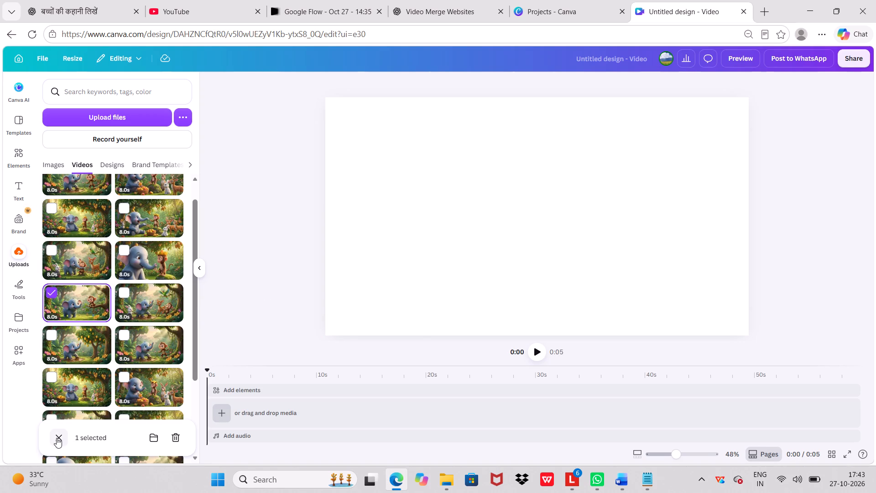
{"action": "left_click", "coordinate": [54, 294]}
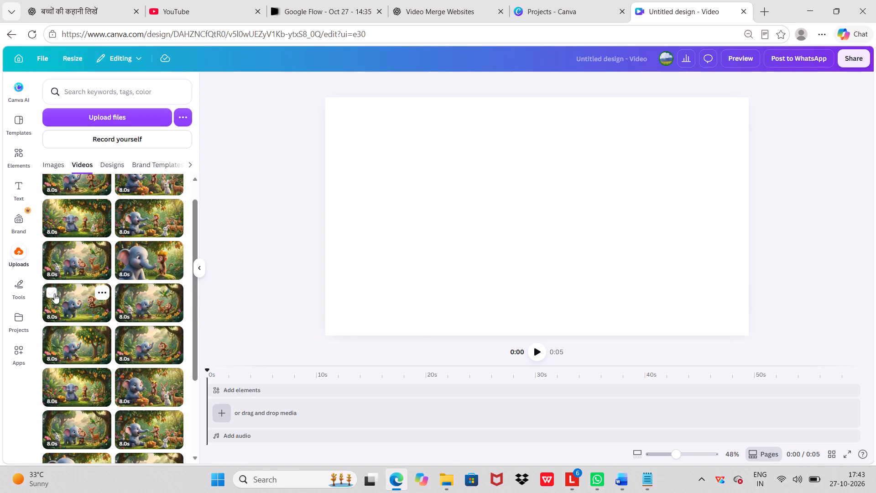
Find the Elephant_and_monkey_1-in_jungle clip among the uploaded videos and place it as the first clip on the empty timeline.
{"action": "left_click_drag", "start_coordinate": [197, 254], "coordinate": [199, 358]}
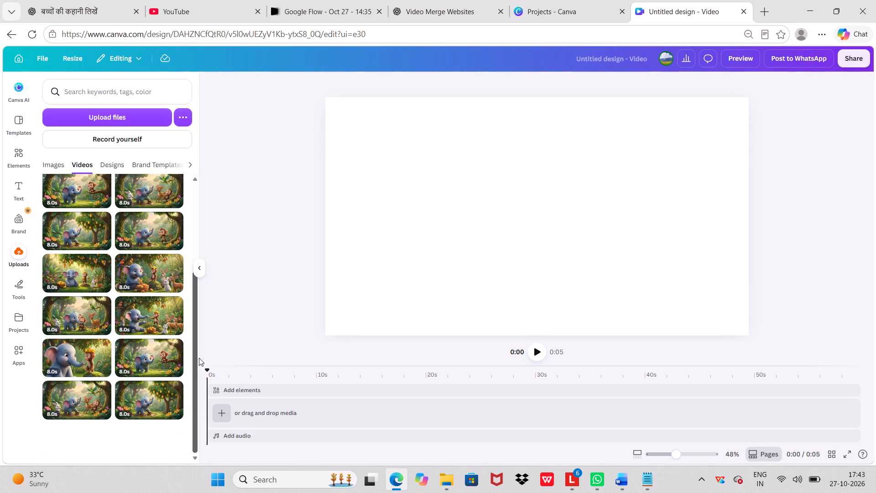
{"action": "left_click_drag", "start_coordinate": [199, 358], "coordinate": [209, 224]}
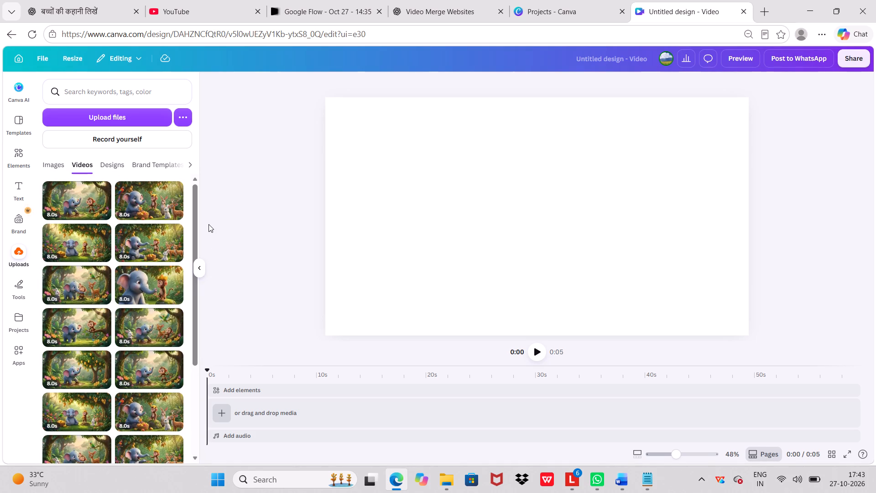
{"action": "left_click", "coordinate": [535, 355]}
{"action": "left_click_drag", "start_coordinate": [230, 373], "coordinate": [197, 373]}
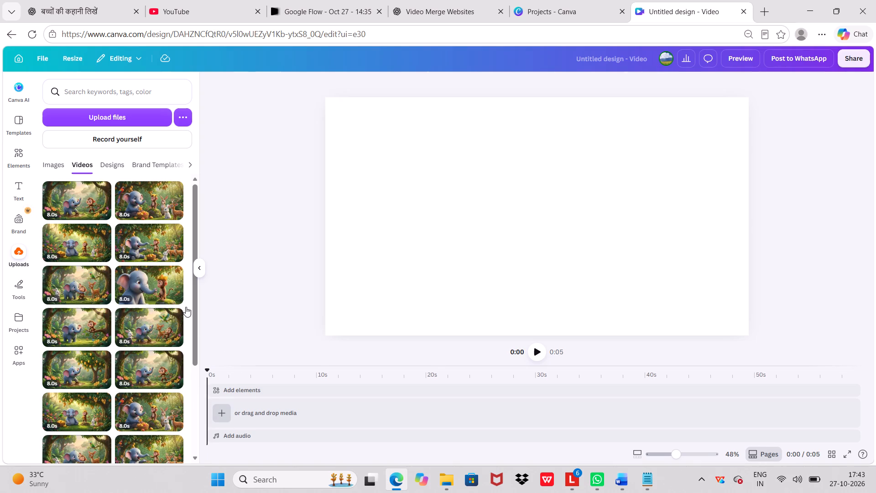
{"action": "scroll", "coordinate": [192, 287], "scroll_direction": "down", "scroll_amount": 2}
{"action": "scroll", "coordinate": [192, 287], "scroll_direction": "up", "scroll_amount": 1}
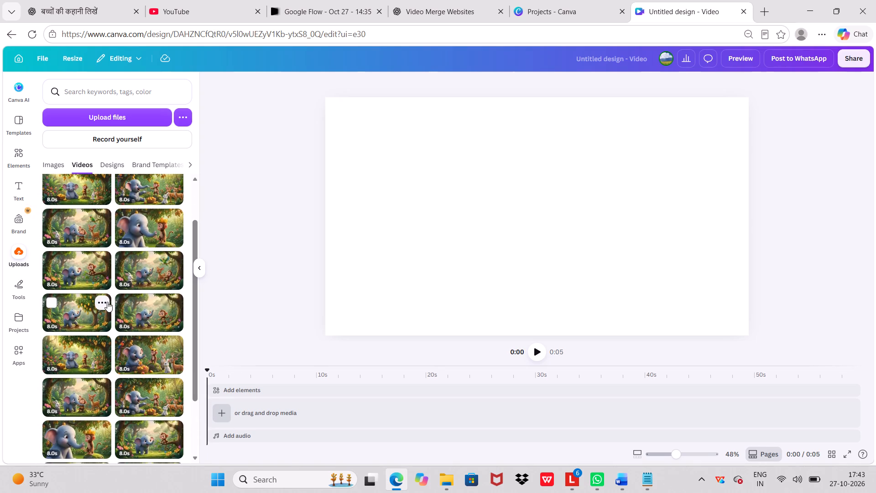
{"action": "left_click", "coordinate": [104, 258]}
{"action": "left_click", "coordinate": [275, 211]}
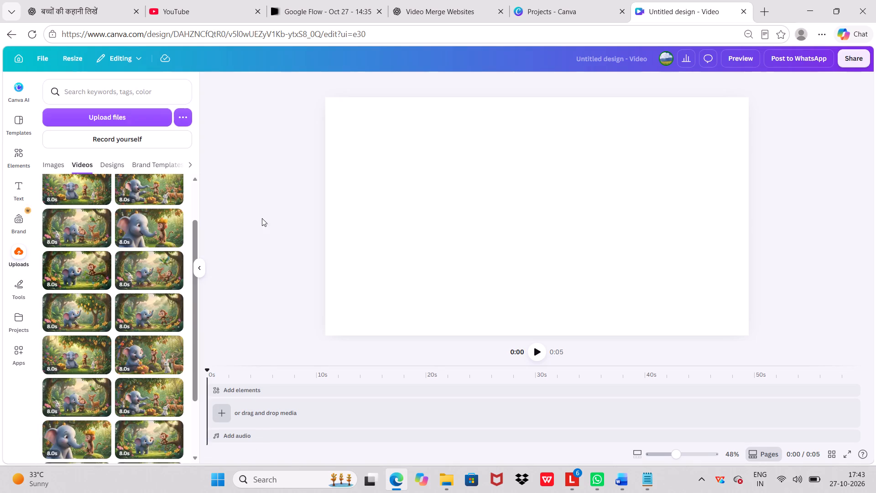
{"action": "left_click_drag", "start_coordinate": [72, 268], "coordinate": [310, 405]}
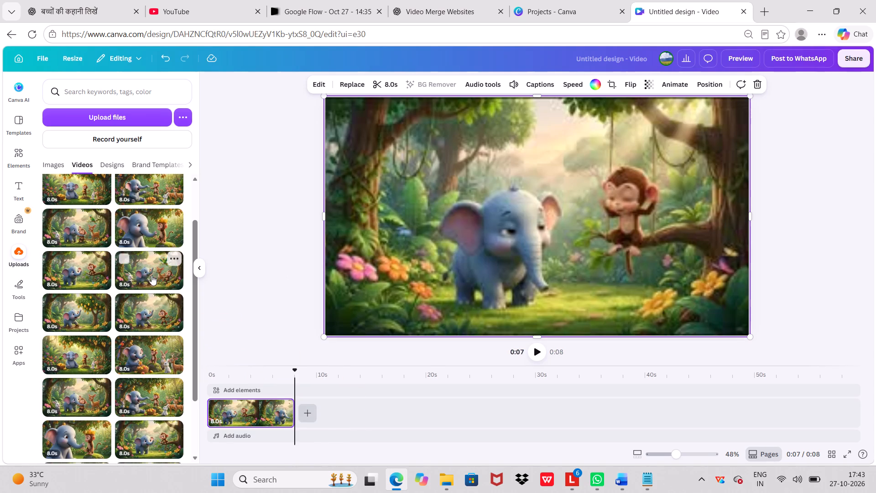
Identify the Baby_elephant_stuck_2-in_mud clip by its file name and add it to the timeline directly after the scene 1 clip.
{"action": "left_click", "coordinate": [98, 217]}
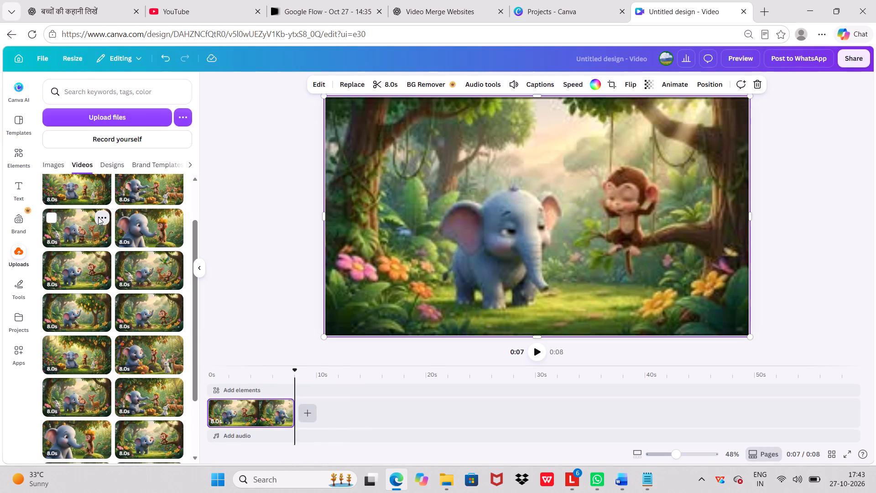
{"action": "left_click", "coordinate": [260, 180]}
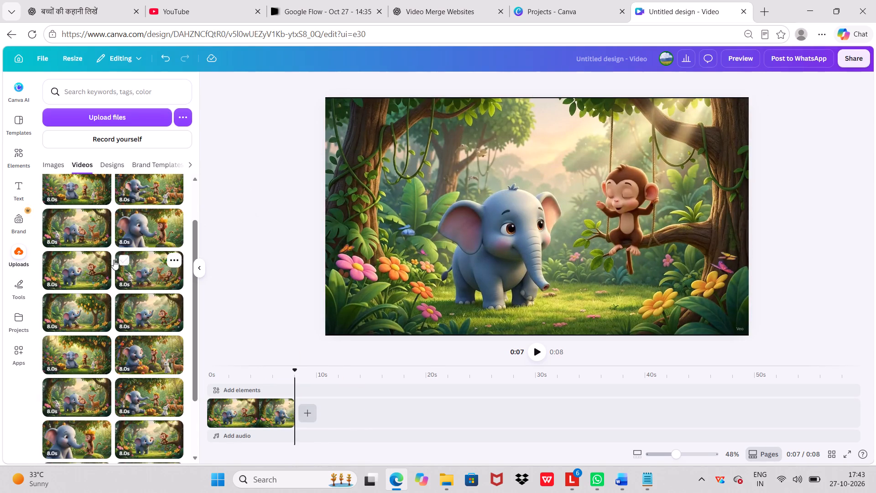
{"action": "left_click", "coordinate": [106, 260]}
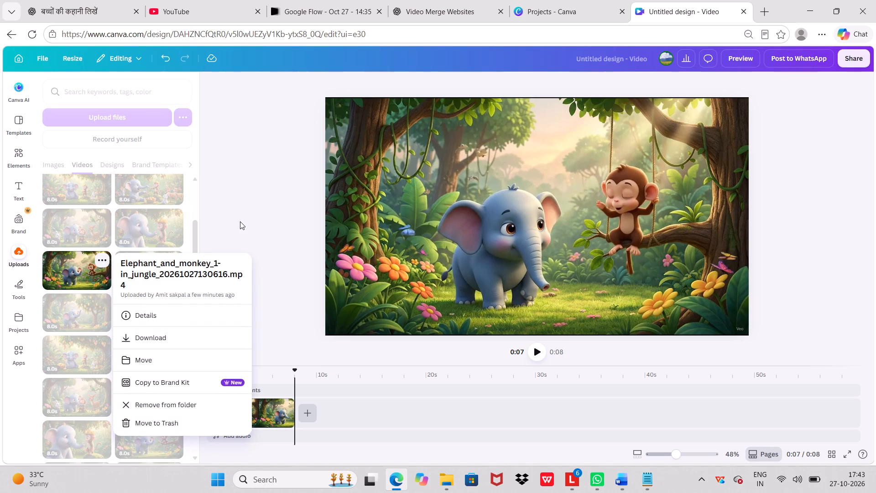
{"action": "left_click", "coordinate": [240, 221]}
{"action": "left_click", "coordinate": [99, 303]}
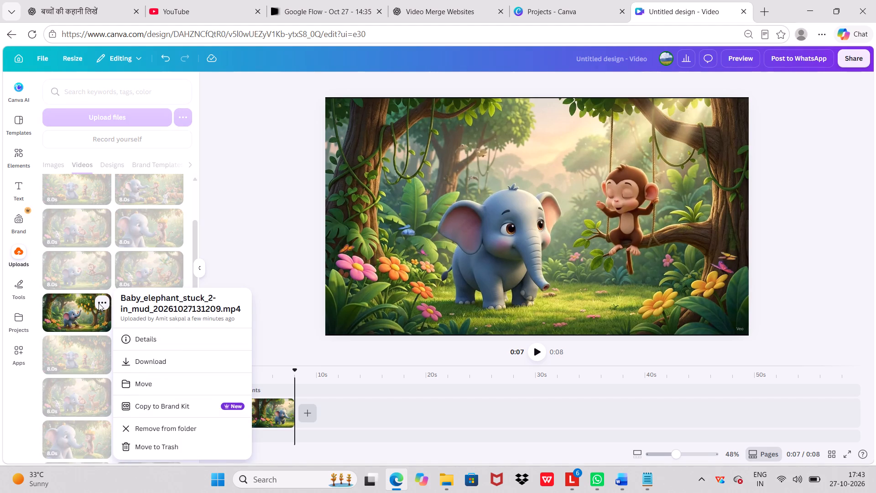
{"action": "left_click", "coordinate": [272, 241]}
{"action": "left_click_drag", "start_coordinate": [80, 311], "coordinate": [202, 367]}
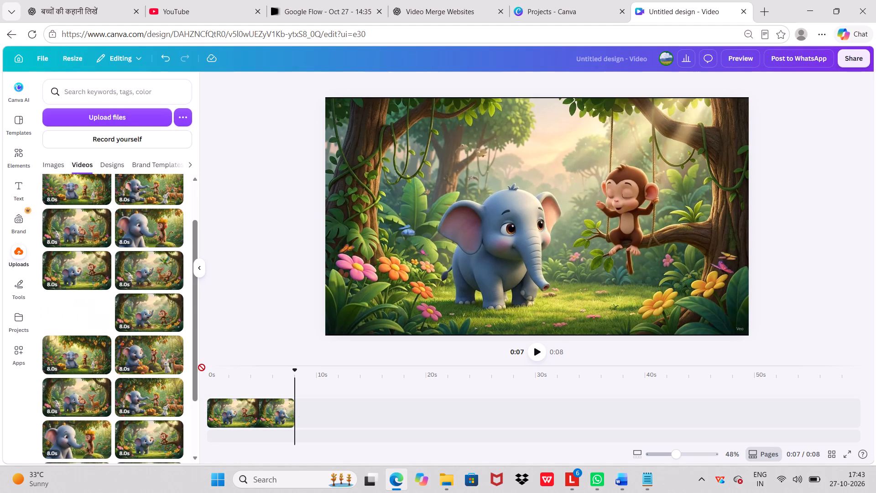
{"action": "left_click_drag", "start_coordinate": [202, 367], "coordinate": [341, 409]}
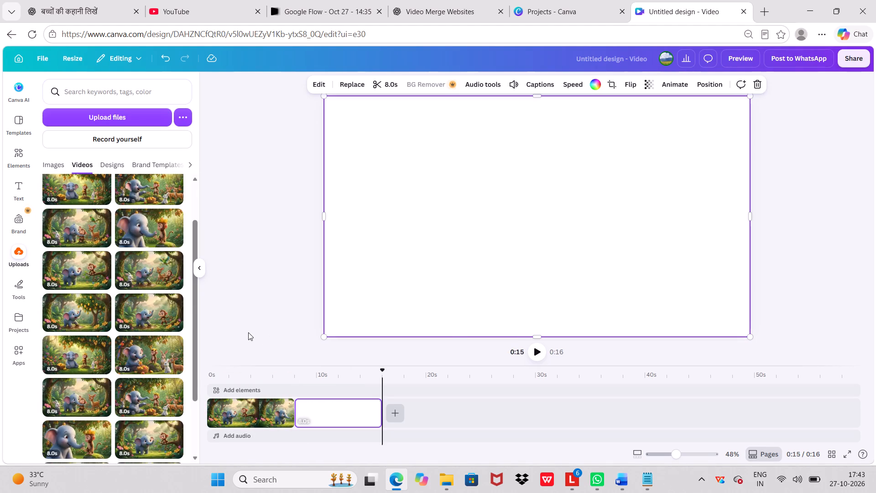
Find the Minku_rescues_Golu_with_3-vine clip by its file name and add it to the timeline directly after the scene 2 clip.
{"action": "left_click", "coordinate": [100, 341]}
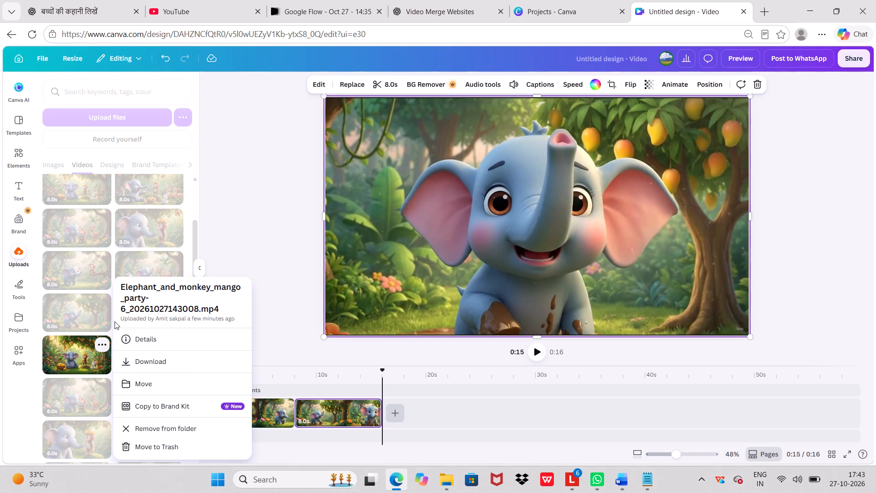
{"action": "left_click", "coordinate": [238, 226]}
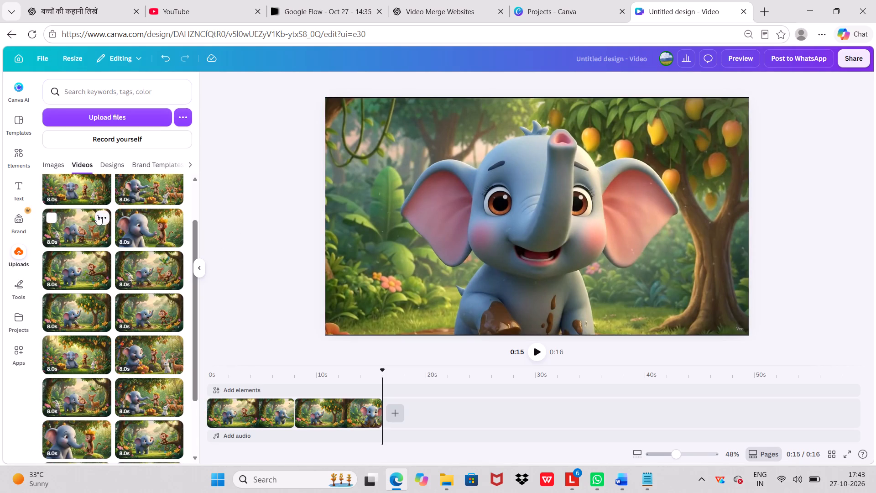
{"action": "left_click", "coordinate": [97, 215]}
{"action": "left_click", "coordinate": [221, 188]}
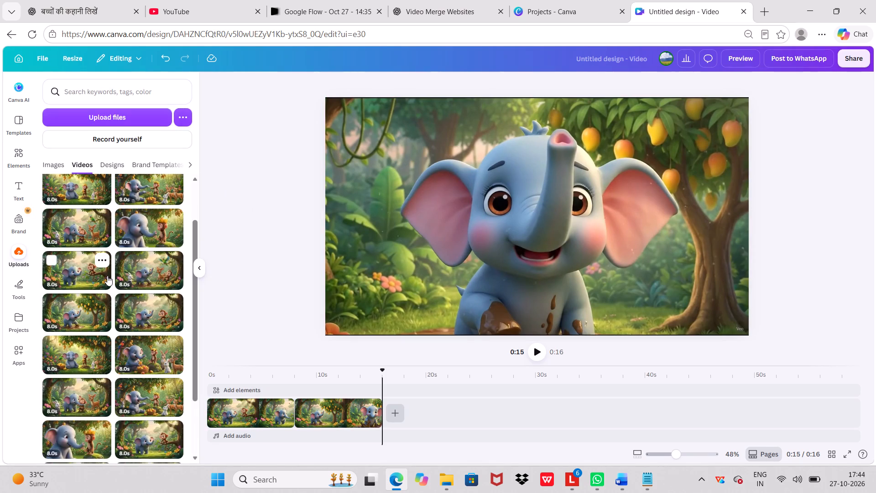
{"action": "scroll", "coordinate": [107, 278], "scroll_direction": "up", "scroll_amount": 2}
{"action": "left_click", "coordinate": [104, 187]}
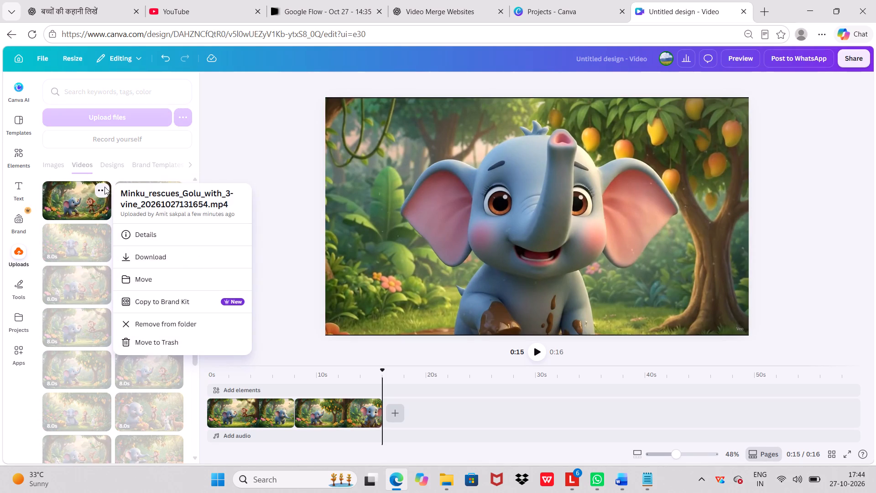
{"action": "left_click", "coordinate": [268, 164]}
{"action": "left_click_drag", "start_coordinate": [73, 200], "coordinate": [411, 408]}
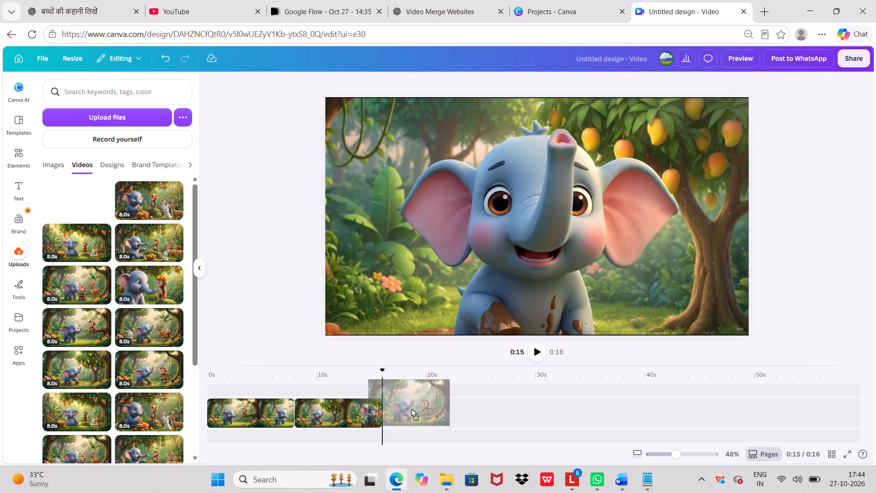
{"action": "left_click_drag", "start_coordinate": [411, 408], "coordinate": [421, 413]}
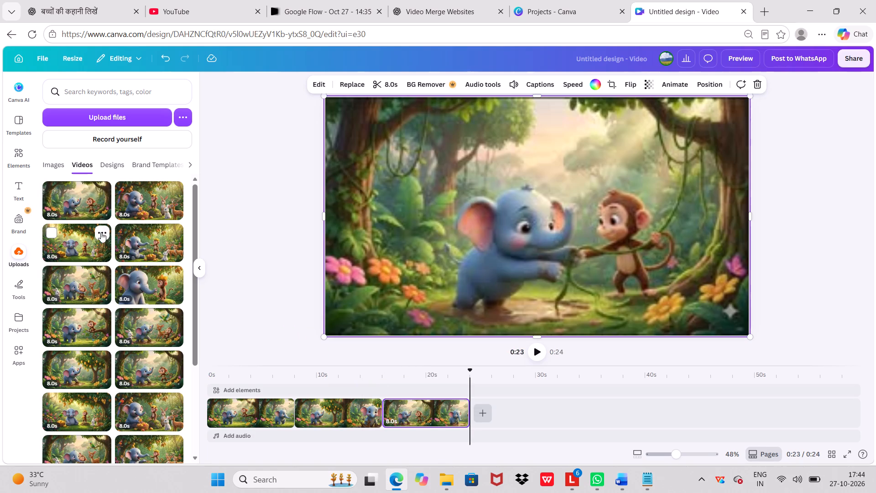
Check uploaded clips' file names for scene 4, the animals pulling the elephant with a vine, and add it after the scene 3 clip.
{"action": "left_click", "coordinate": [101, 232]}
{"action": "left_click", "coordinate": [231, 189]}
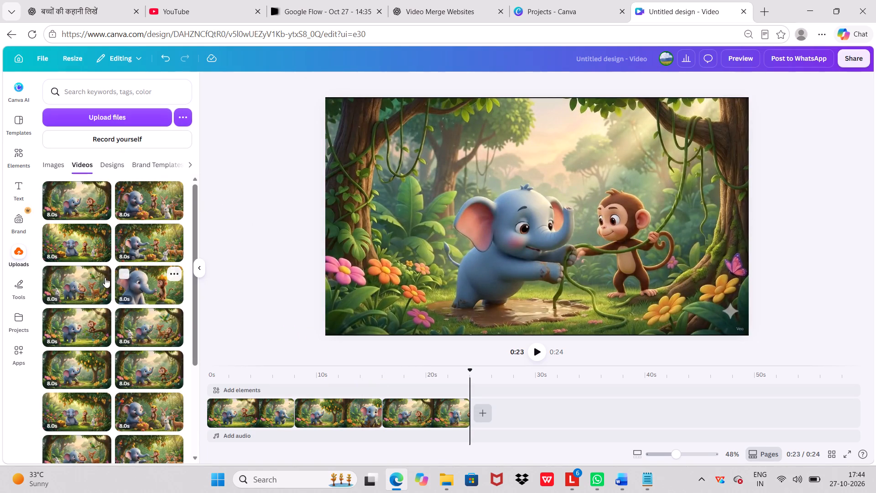
{"action": "left_click", "coordinate": [102, 276]}
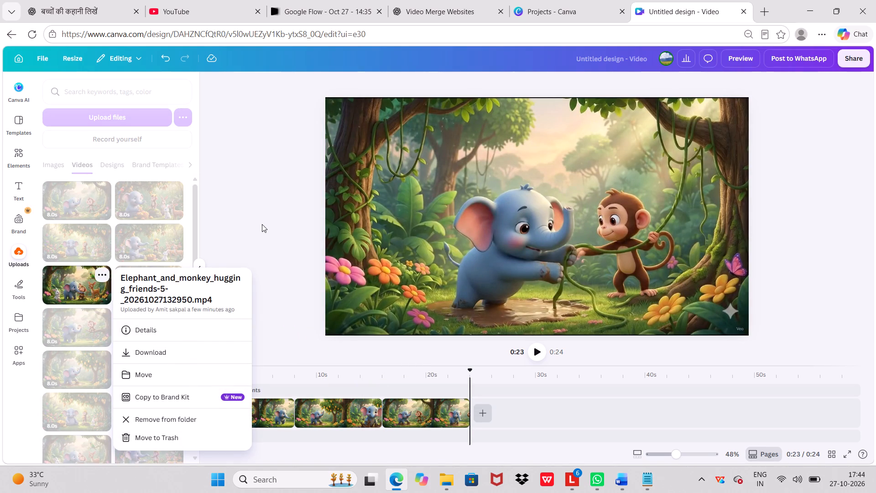
{"action": "left_click", "coordinate": [263, 224]}
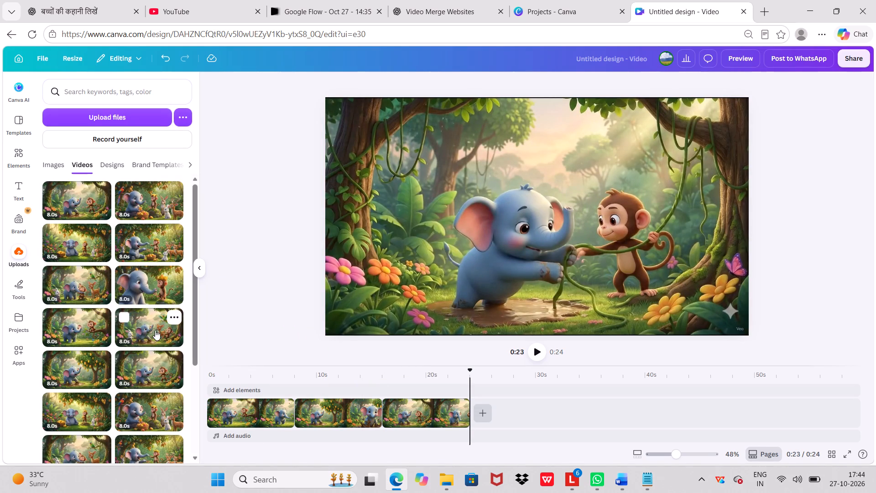
{"action": "left_click", "coordinate": [175, 232]}
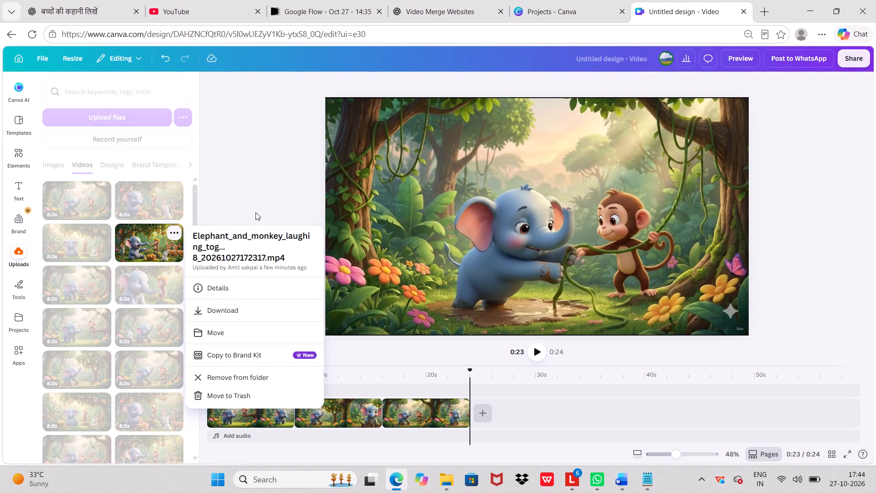
{"action": "left_click", "coordinate": [265, 202]}
{"action": "scroll", "coordinate": [66, 364], "scroll_direction": "down", "scroll_amount": 2}
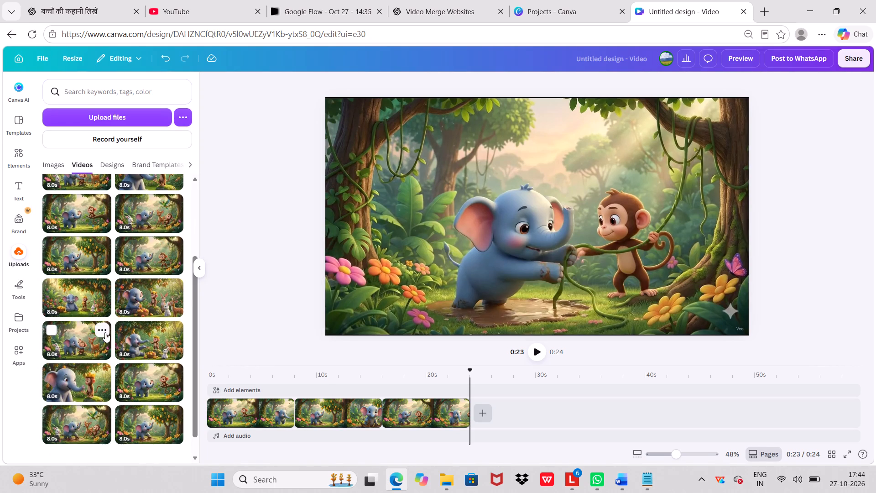
{"action": "left_click", "coordinate": [105, 331]}
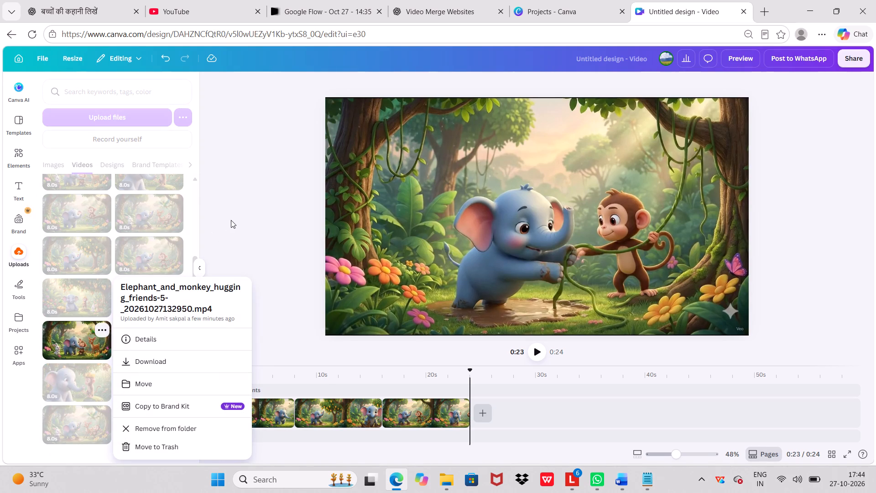
{"action": "left_click", "coordinate": [231, 220]}
{"action": "left_click", "coordinate": [97, 376]}
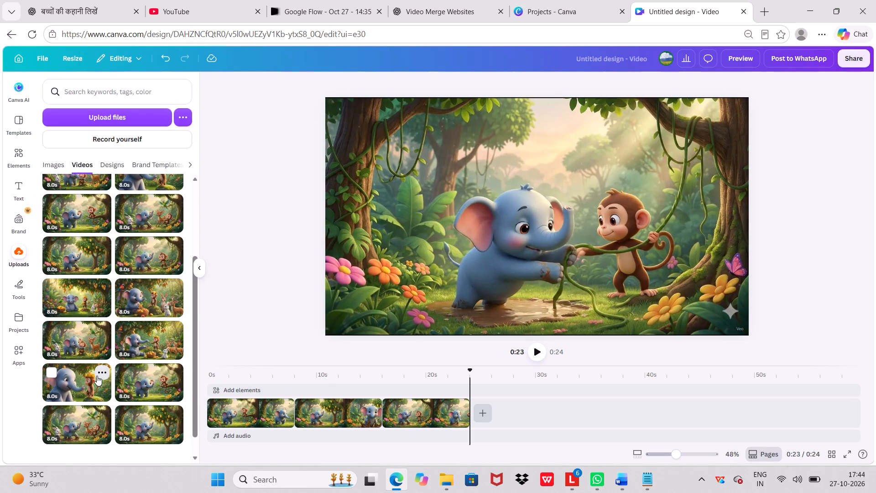
{"action": "left_click", "coordinate": [249, 244]}
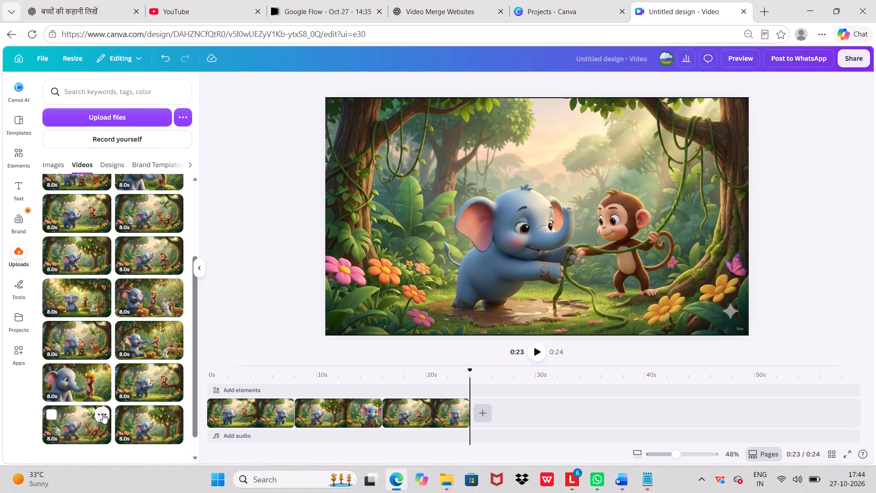
{"action": "left_click", "coordinate": [103, 414]}
{"action": "left_click", "coordinate": [269, 256]}
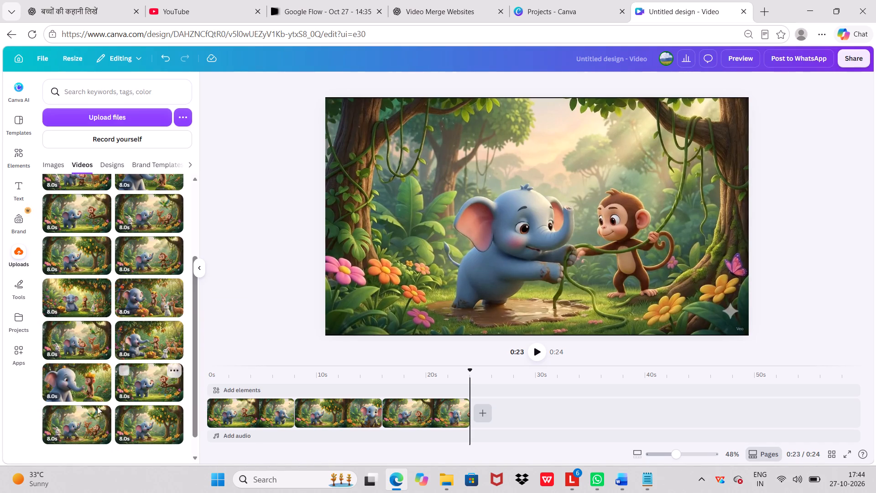
{"action": "left_click_drag", "start_coordinate": [72, 419], "coordinate": [506, 411]}
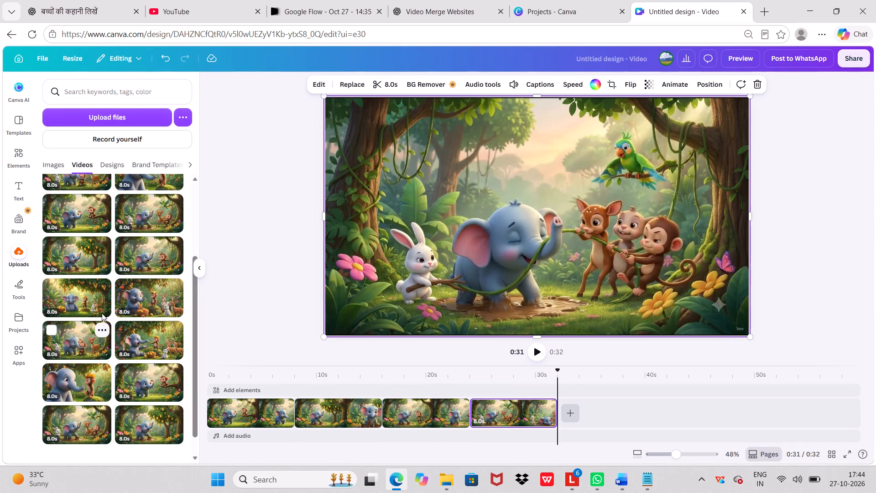
Find the Elephant_and_monkey_hugging_friends-5 clip and add it to the timeline directly after the scene 4 clip.
{"action": "scroll", "coordinate": [100, 299], "scroll_direction": "up", "scroll_amount": 4}
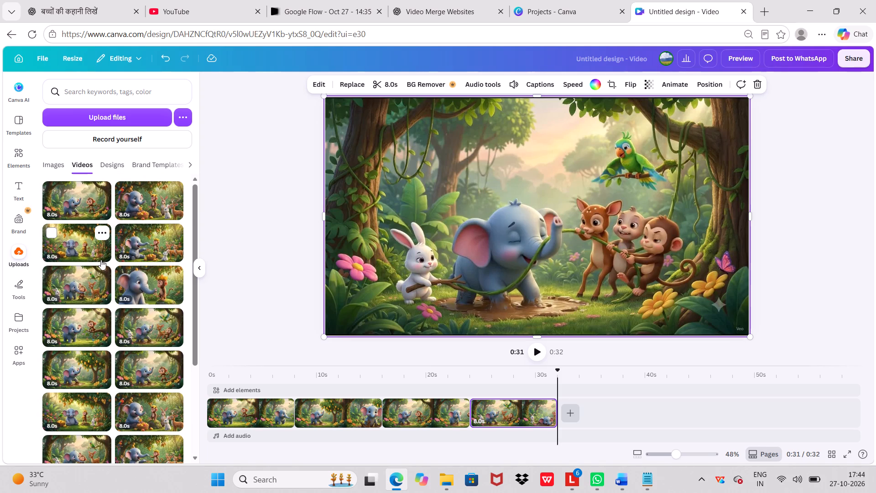
{"action": "scroll", "coordinate": [100, 235], "scroll_direction": "up", "scroll_amount": 3}
{"action": "left_click", "coordinate": [100, 235]}
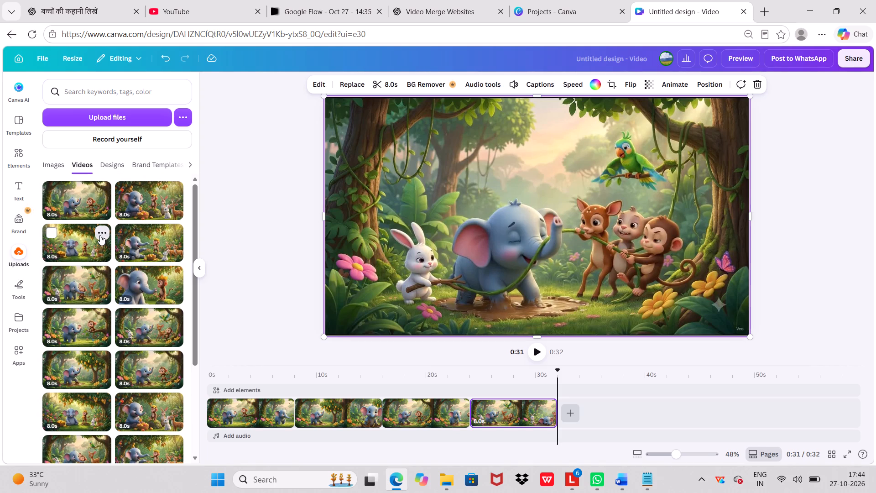
{"action": "left_click", "coordinate": [258, 190]}
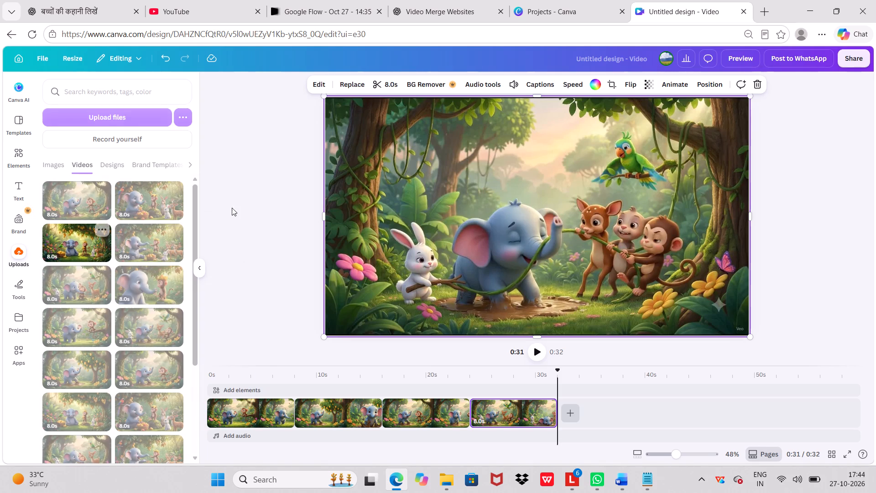
{"action": "left_click", "coordinate": [102, 280]}
{"action": "left_click", "coordinate": [250, 220]}
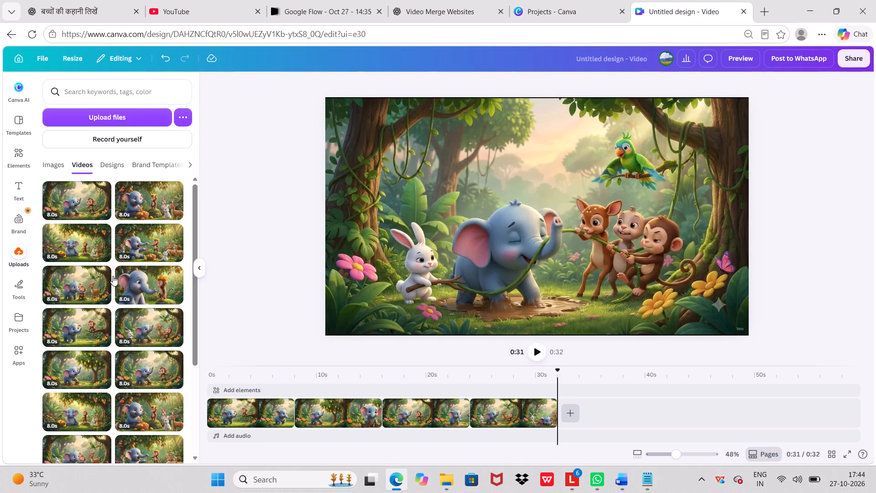
{"action": "left_click_drag", "start_coordinate": [68, 280], "coordinate": [584, 406]}
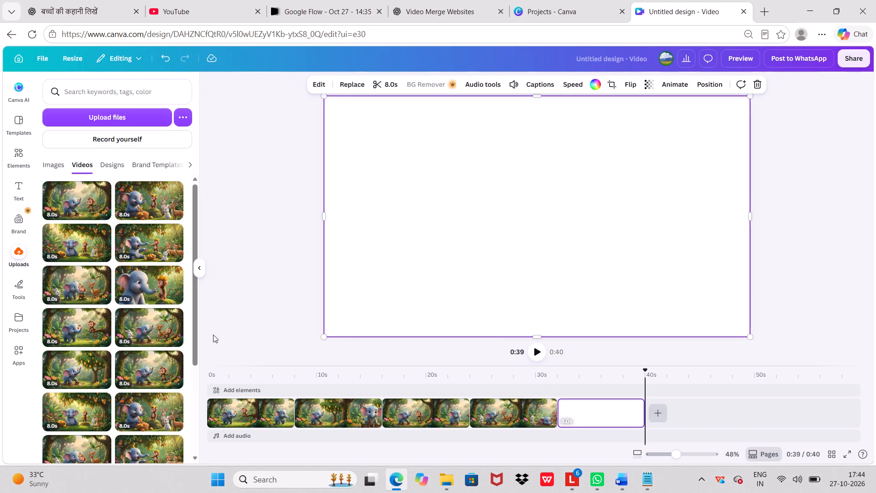
Find the Elephant_and_monkey_mango_party-6 clip by its file name and add it to the timeline directly after the scene 5 clip.
{"action": "left_click", "coordinate": [103, 237]}
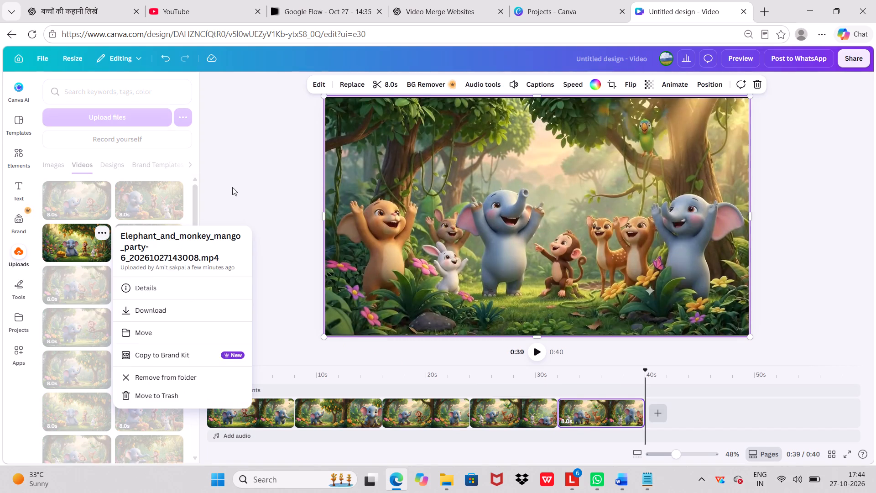
{"action": "left_click", "coordinate": [241, 185]}
{"action": "left_click_drag", "start_coordinate": [69, 241], "coordinate": [677, 411]}
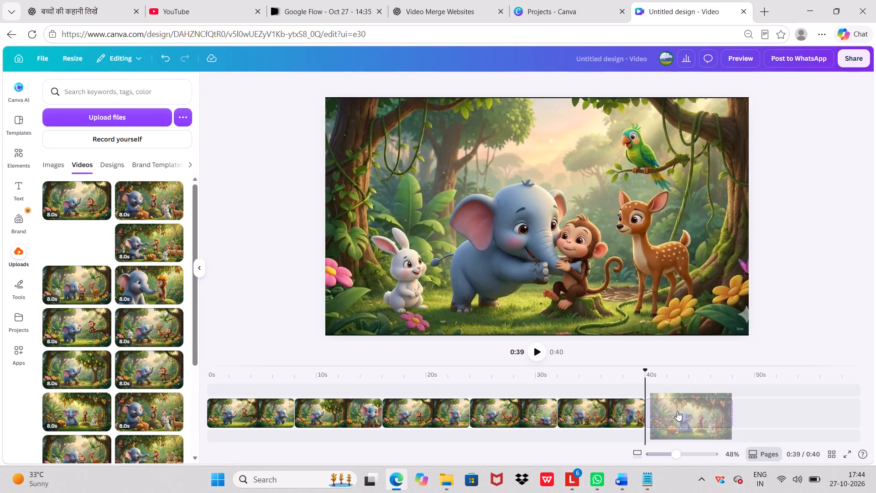
Find the Elephant_offering_mango_to_7-monkey clip by its file name and add it to the timeline directly after the scene 6 clip.
{"action": "left_click", "coordinate": [105, 193]}
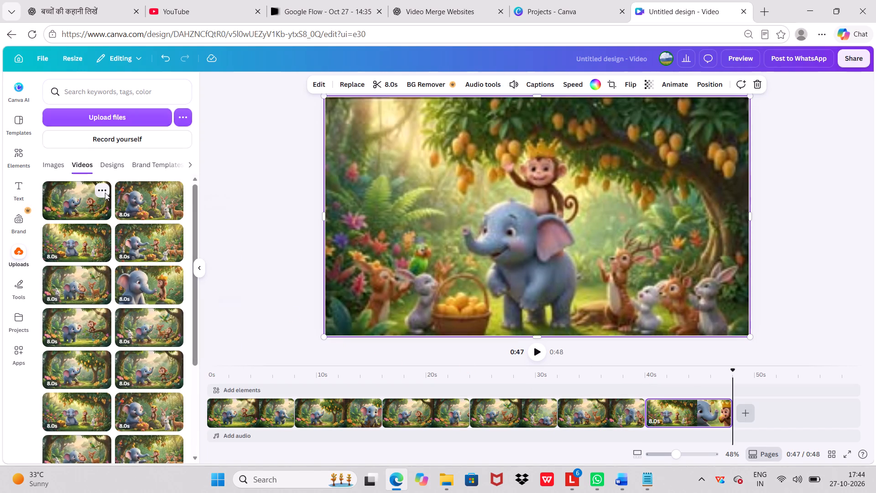
{"action": "left_click", "coordinate": [248, 176]}
{"action": "left_click", "coordinate": [176, 192]}
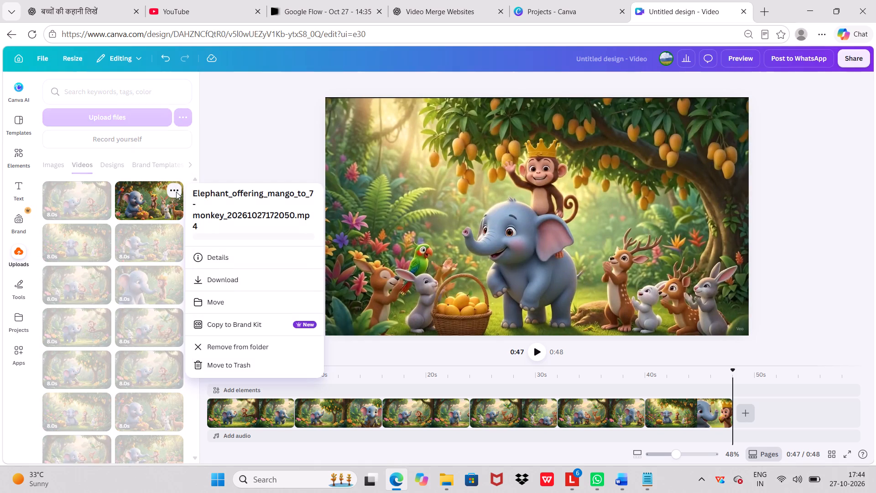
{"action": "left_click", "coordinate": [271, 162]}
{"action": "left_click_drag", "start_coordinate": [149, 193], "coordinate": [746, 414]}
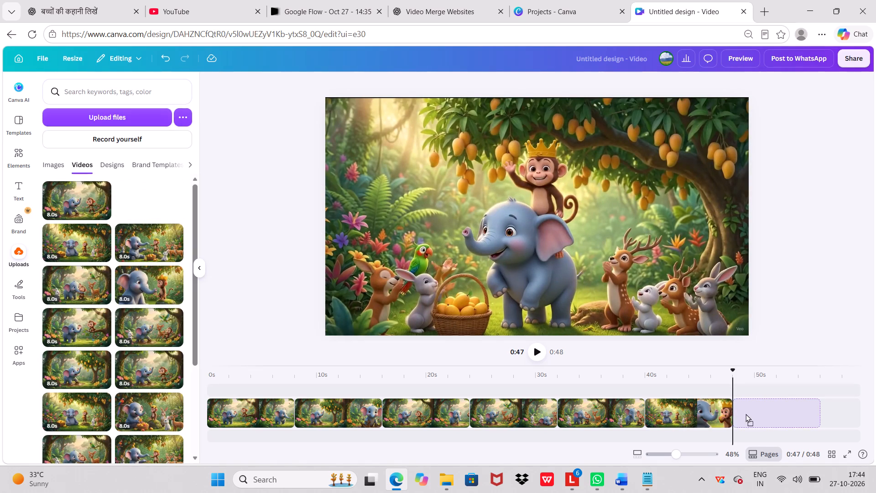
{"action": "left_click_drag", "start_coordinate": [746, 414], "coordinate": [752, 414]}
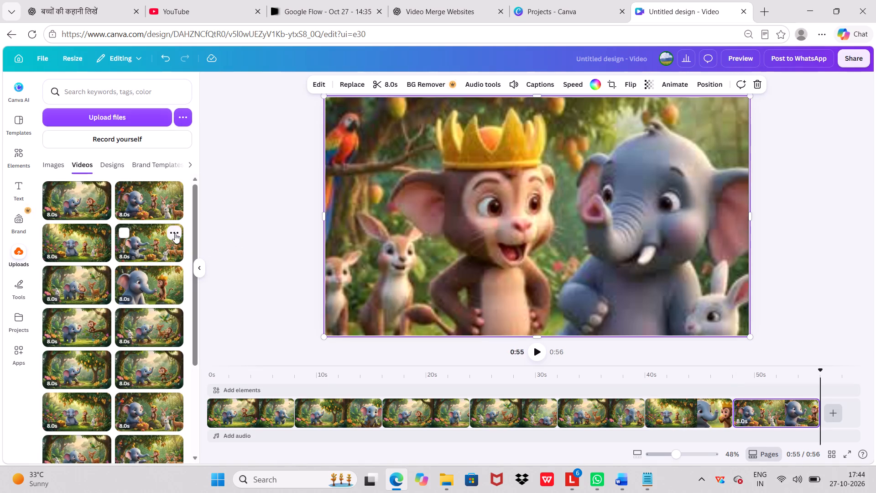
Identify the scene 8 clip of the elephant and crowned monkey by its file name and add it after the scene 7 clip.
{"action": "left_click", "coordinate": [175, 233]}
{"action": "left_click", "coordinate": [266, 181]}
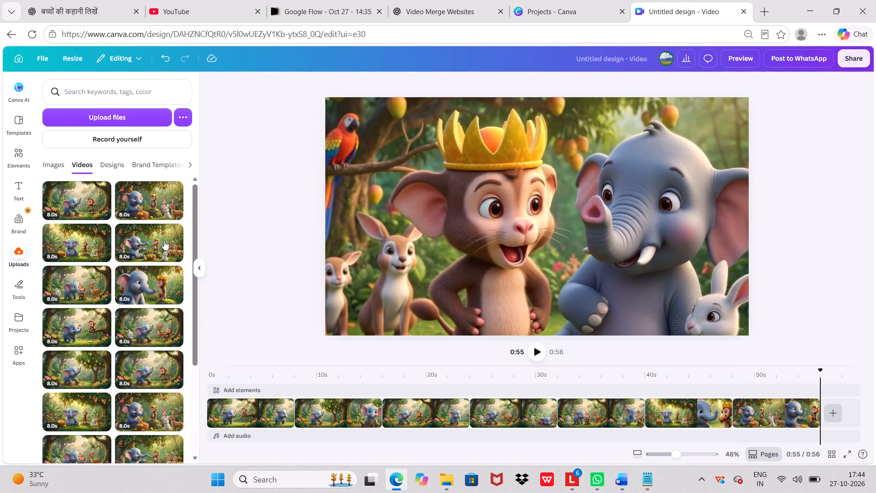
{"action": "left_click_drag", "start_coordinate": [142, 239], "coordinate": [843, 413]}
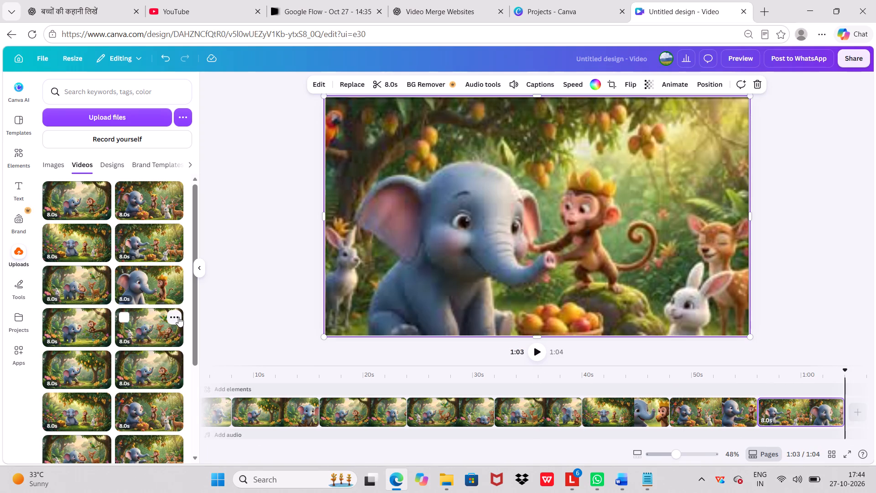
Check uploaded clips' file names for Elephant_and_monkey_celebrating_...9 and add that clip to the timeline directly after the scene 8 clip.
{"action": "left_click", "coordinate": [178, 317]}
{"action": "left_click", "coordinate": [232, 252]}
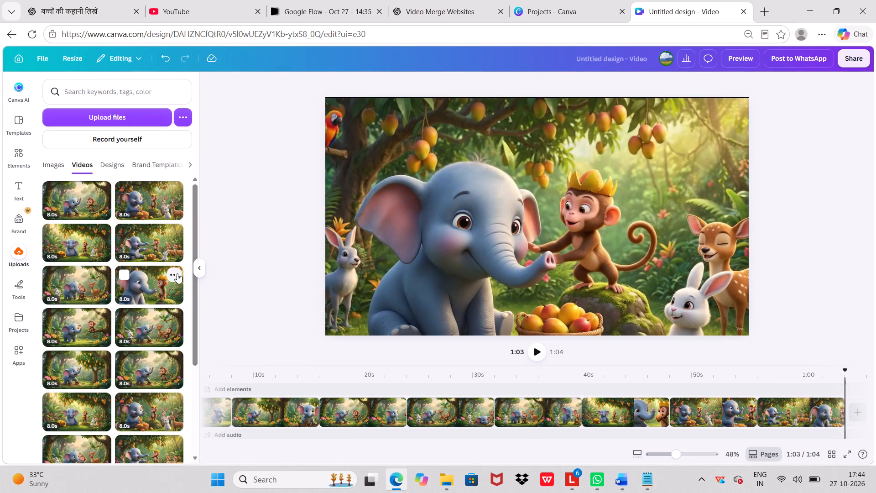
{"action": "left_click", "coordinate": [177, 273]}
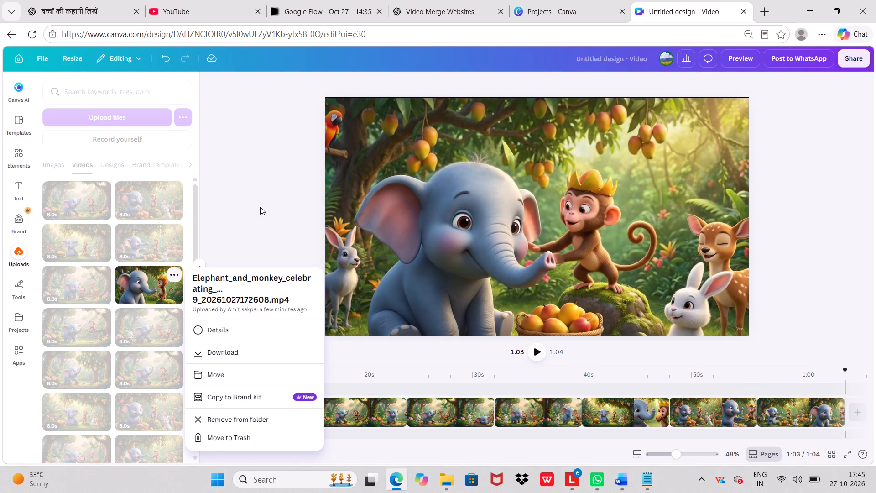
{"action": "left_click", "coordinate": [260, 207]}
{"action": "left_click_drag", "start_coordinate": [147, 282], "coordinate": [149, 282]}
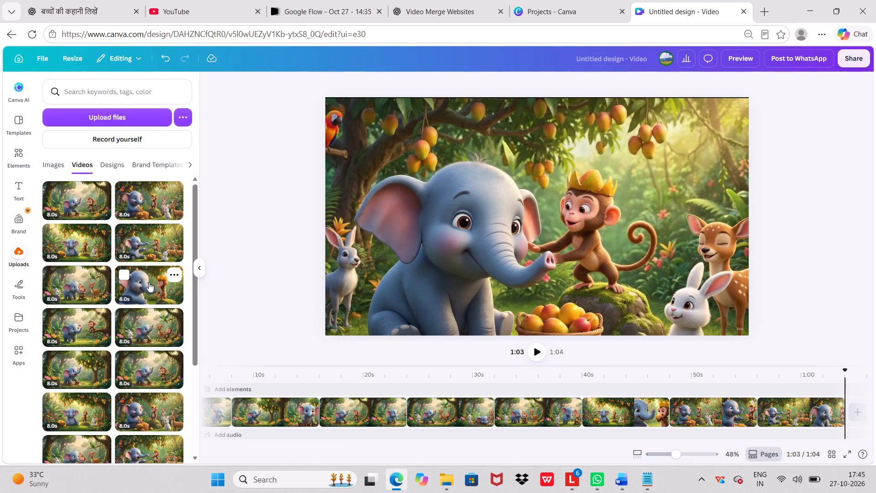
{"action": "left_click_drag", "start_coordinate": [149, 282], "coordinate": [822, 411]}
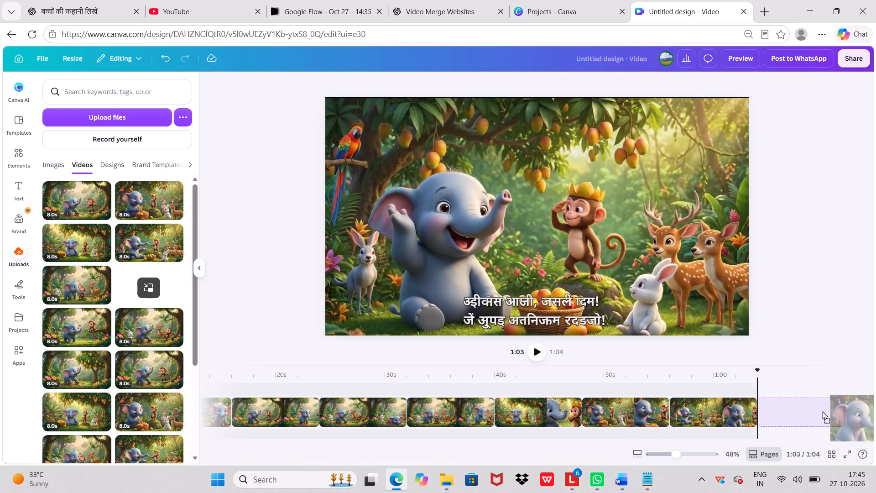
{"action": "left_click_drag", "start_coordinate": [822, 411], "coordinate": [787, 409]}
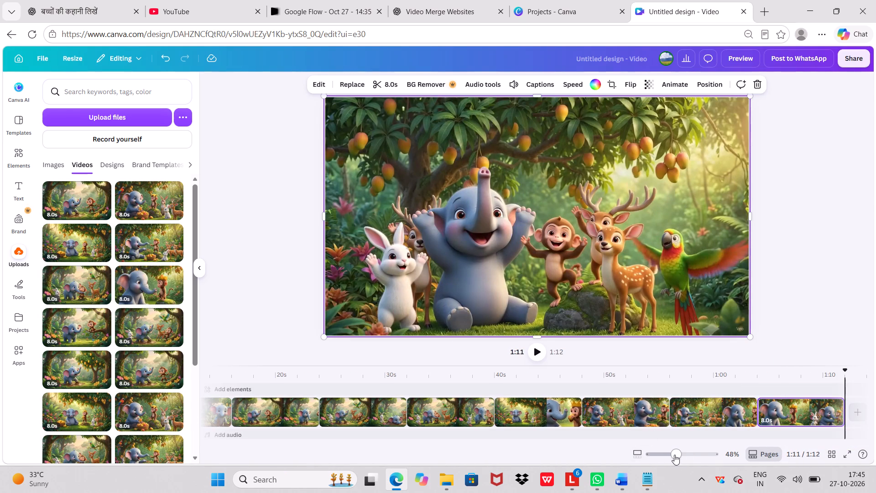
Play back the merged nine-clip video from the beginning of the timeline to review it.
{"action": "left_click", "coordinate": [674, 455]}
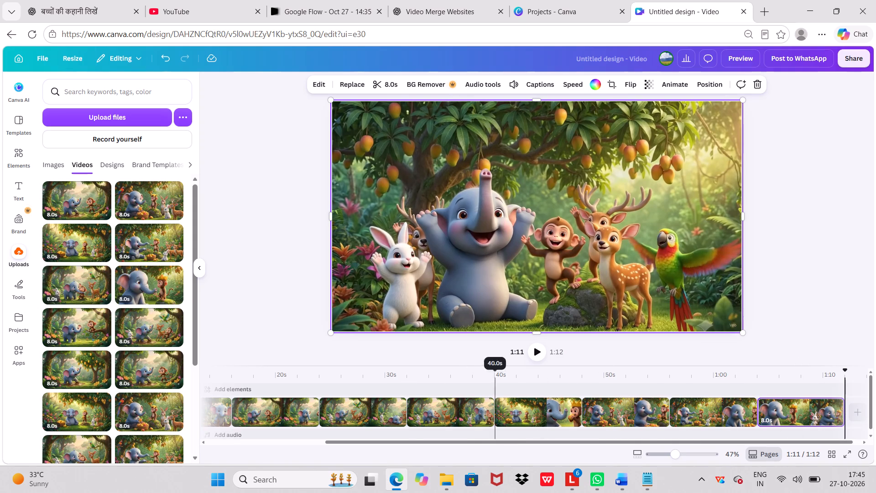
{"action": "left_click", "coordinate": [537, 354]}
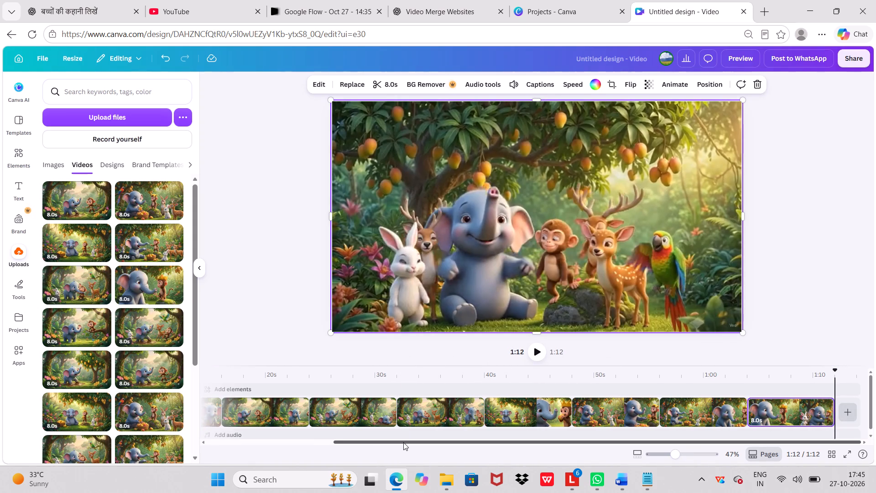
{"action": "left_click_drag", "start_coordinate": [403, 442], "coordinate": [249, 447]}
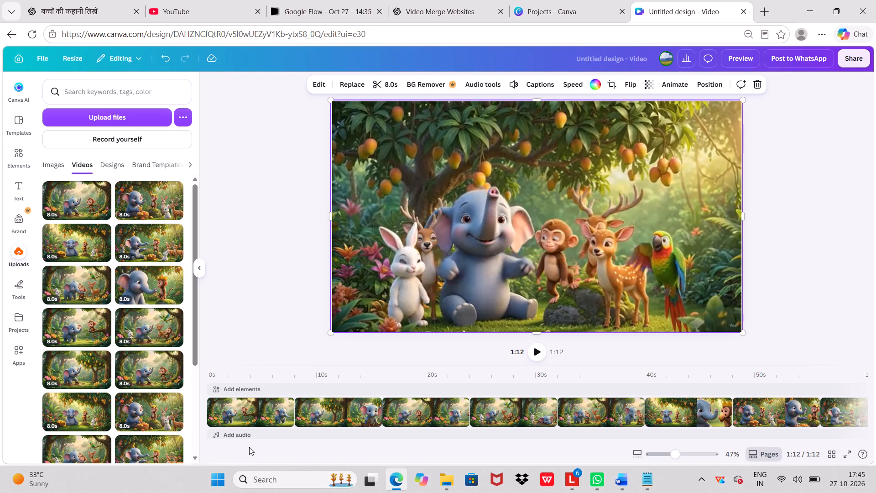
{"action": "left_click", "coordinate": [540, 356]}
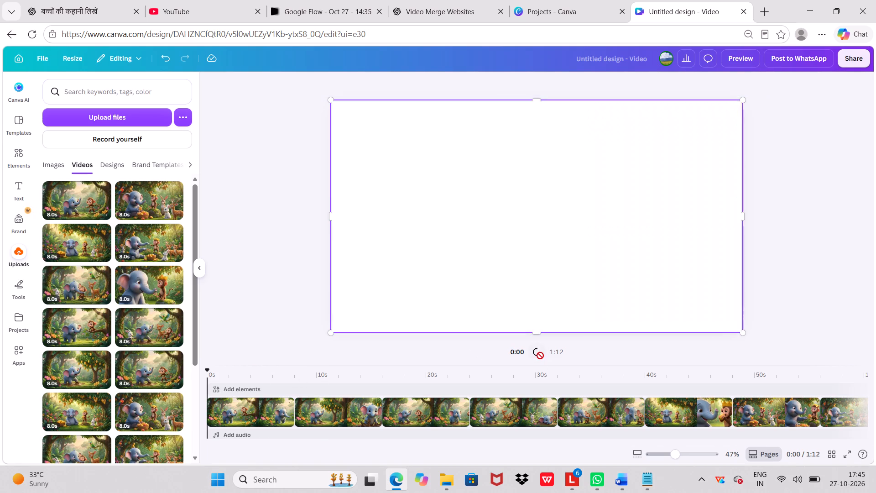
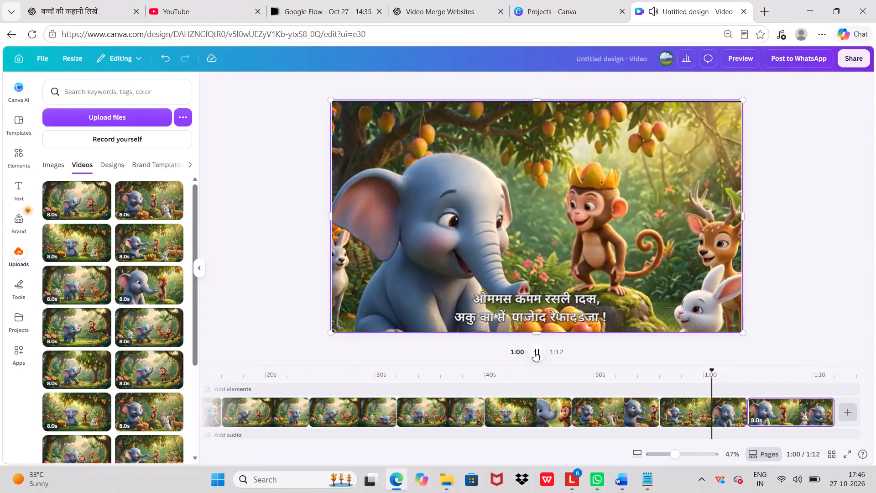
Pause the merged video's playback at about 1:01 and clear the clip selection.
{"action": "left_click", "coordinate": [534, 351]}
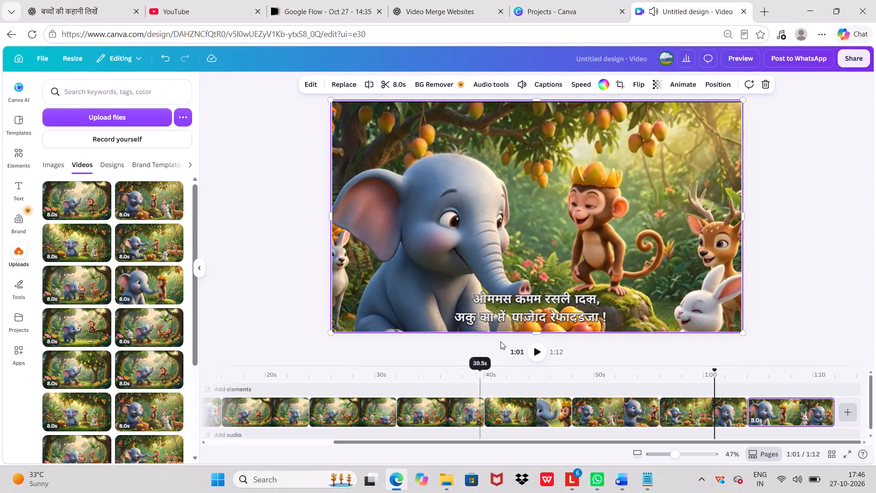
{"action": "scroll", "coordinate": [501, 326], "scroll_direction": "down", "scroll_amount": 3}
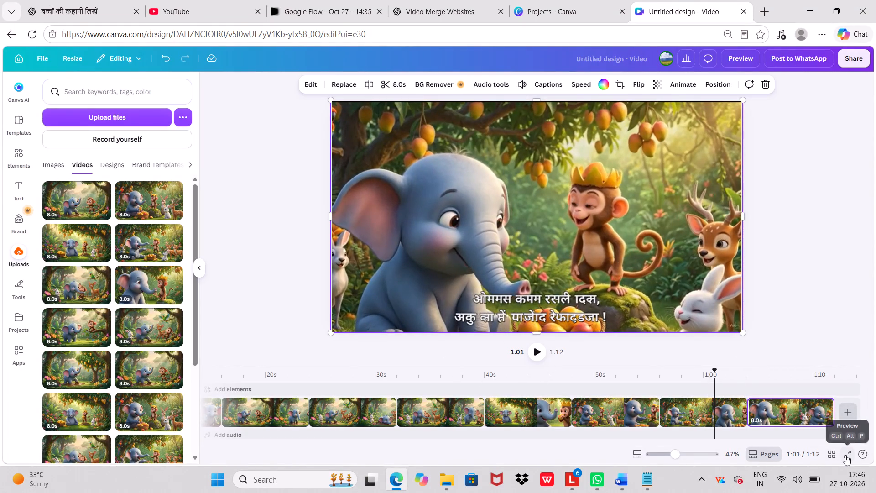
{"action": "left_click_drag", "start_coordinate": [875, 186], "coordinate": [875, 208]}
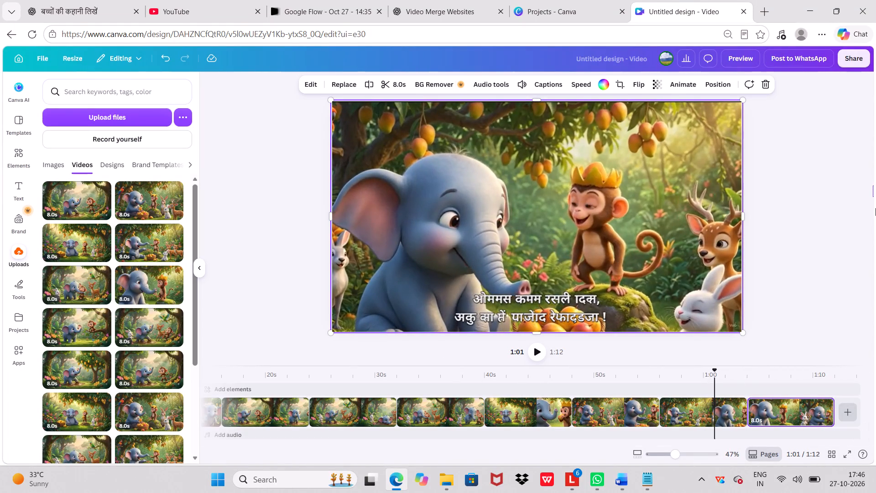
{"action": "left_click_drag", "start_coordinate": [875, 208], "coordinate": [875, 213]}
{"action": "left_click", "coordinate": [814, 210]}
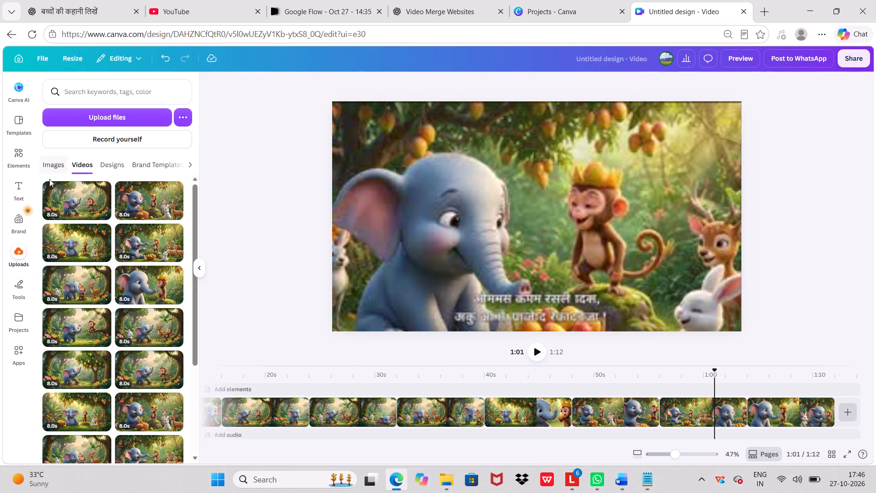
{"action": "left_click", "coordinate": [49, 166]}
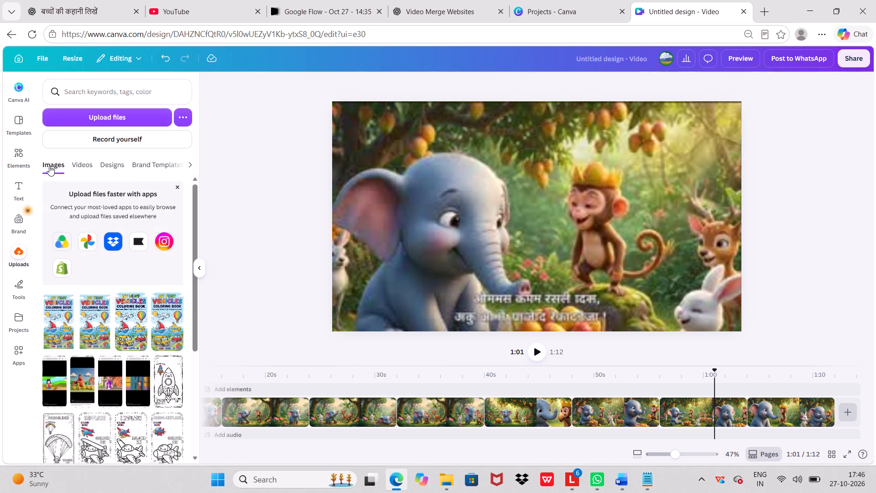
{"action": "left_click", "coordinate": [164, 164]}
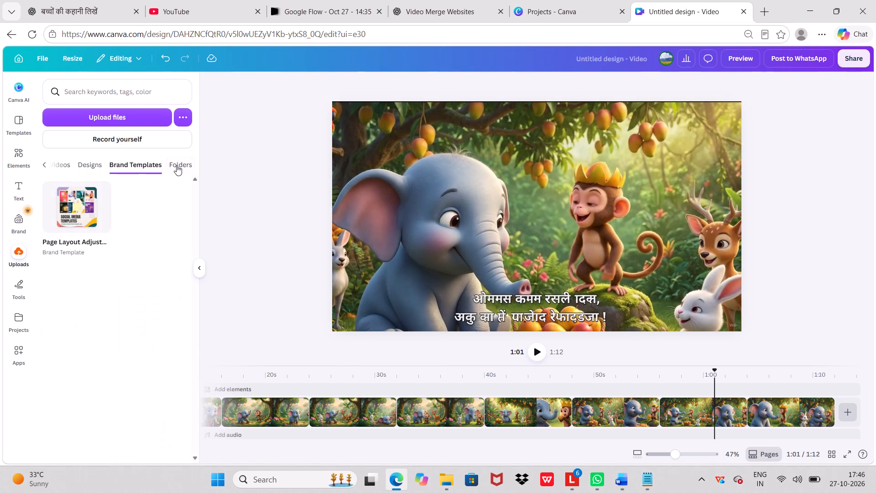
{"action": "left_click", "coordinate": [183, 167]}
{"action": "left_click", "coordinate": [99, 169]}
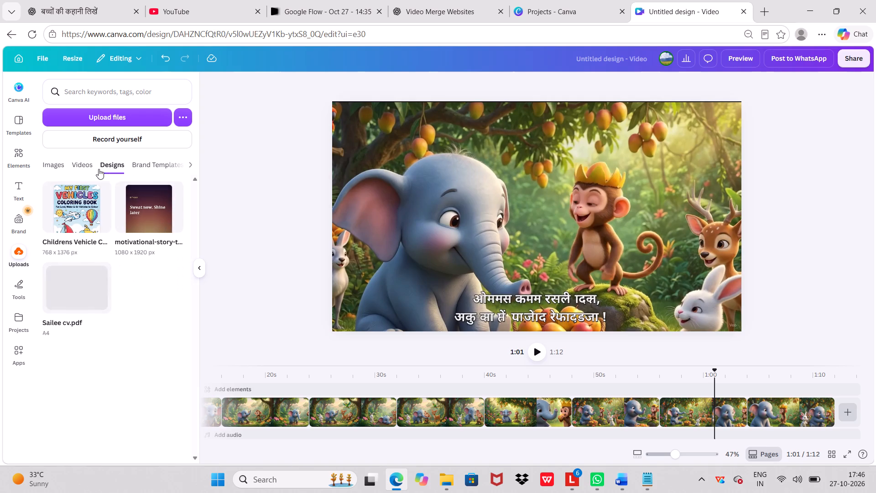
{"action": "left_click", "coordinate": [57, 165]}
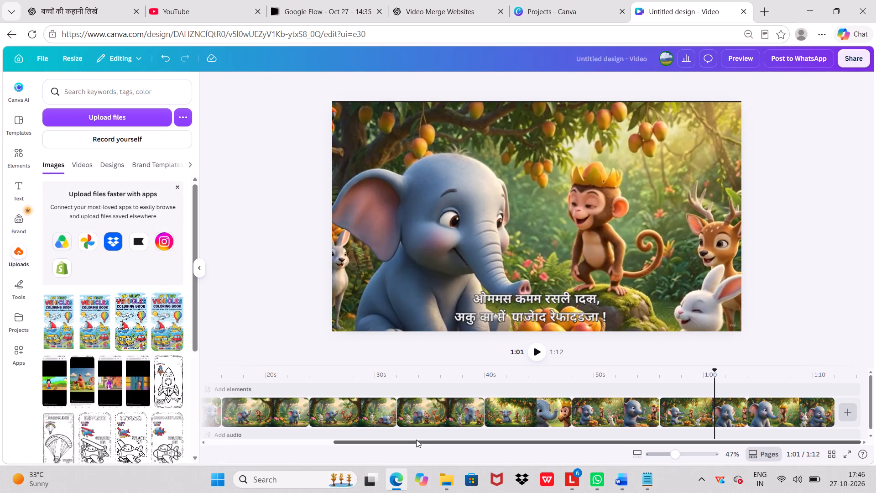
Reduce the browser page zoom to 67% so the whole timeline fits in view.
{"action": "left_click", "coordinate": [820, 36]}
{"action": "left_click", "coordinate": [756, 119]}
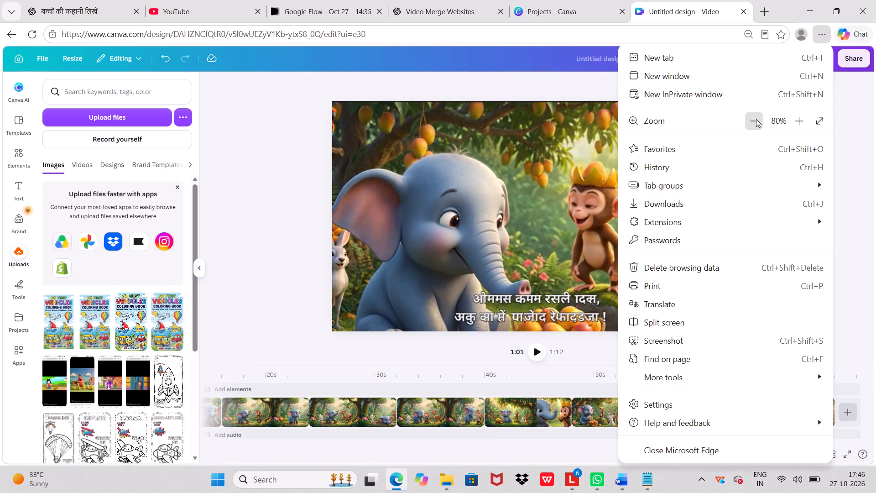
{"action": "left_click", "coordinate": [756, 119]}
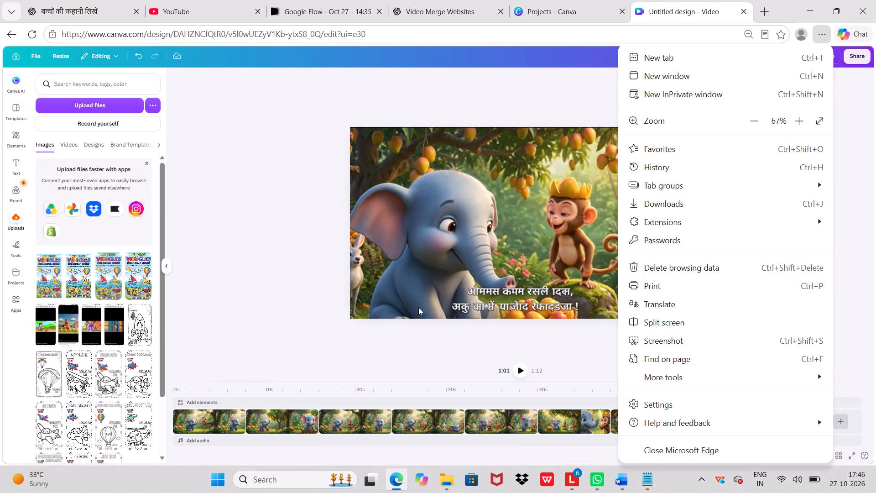
{"action": "left_click", "coordinate": [250, 256]}
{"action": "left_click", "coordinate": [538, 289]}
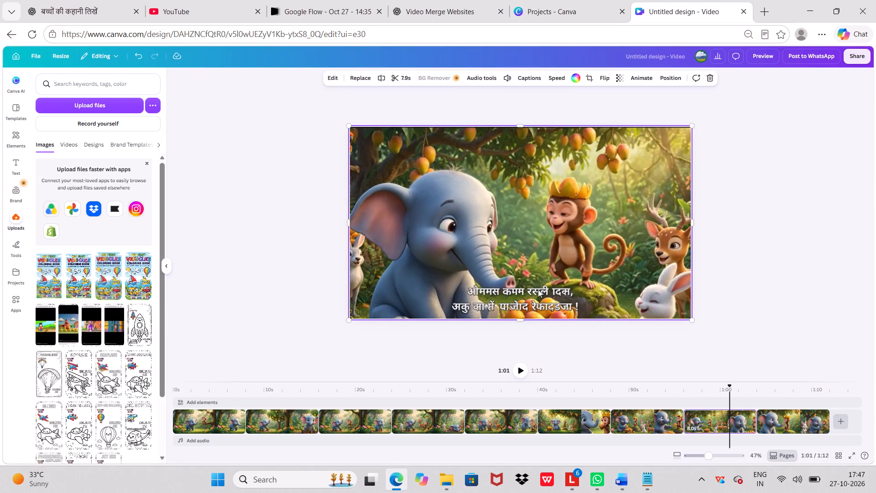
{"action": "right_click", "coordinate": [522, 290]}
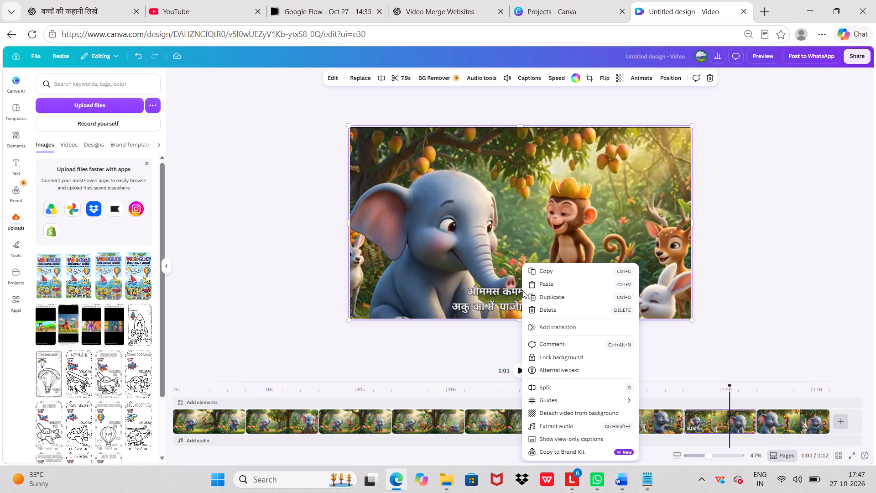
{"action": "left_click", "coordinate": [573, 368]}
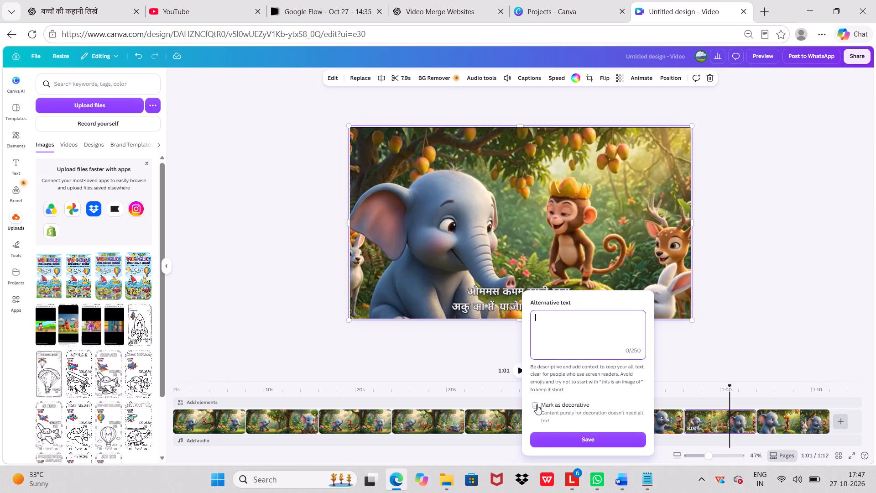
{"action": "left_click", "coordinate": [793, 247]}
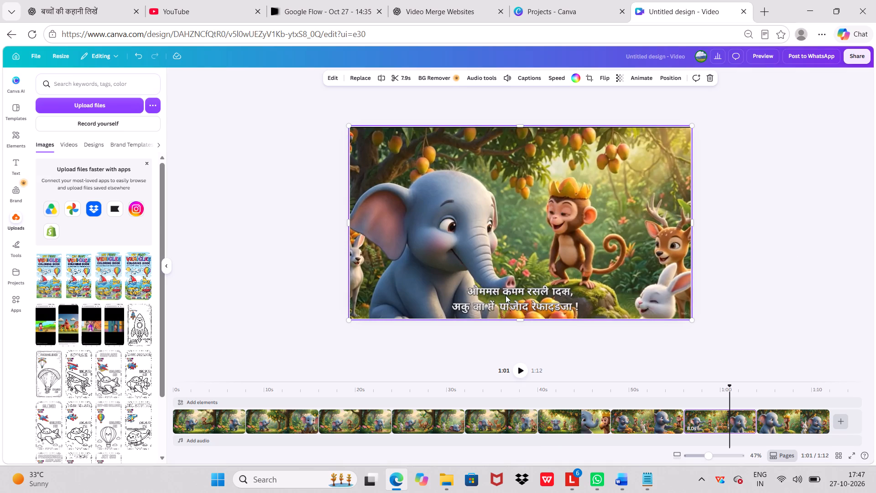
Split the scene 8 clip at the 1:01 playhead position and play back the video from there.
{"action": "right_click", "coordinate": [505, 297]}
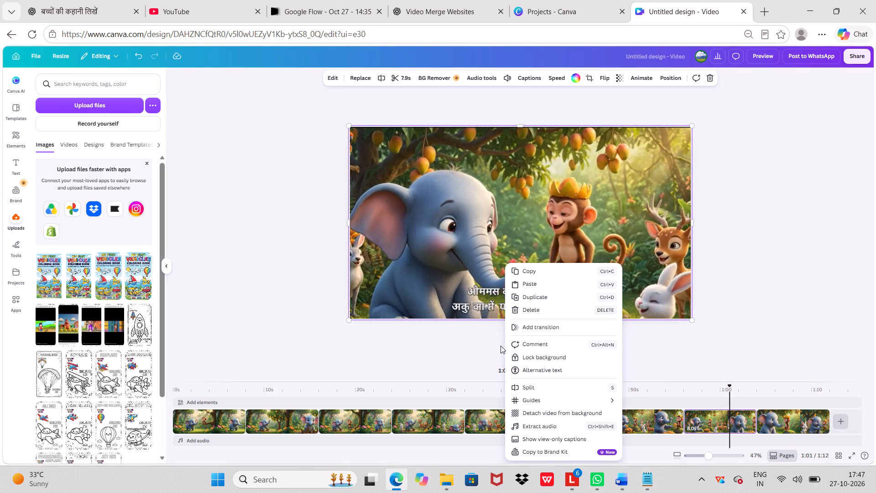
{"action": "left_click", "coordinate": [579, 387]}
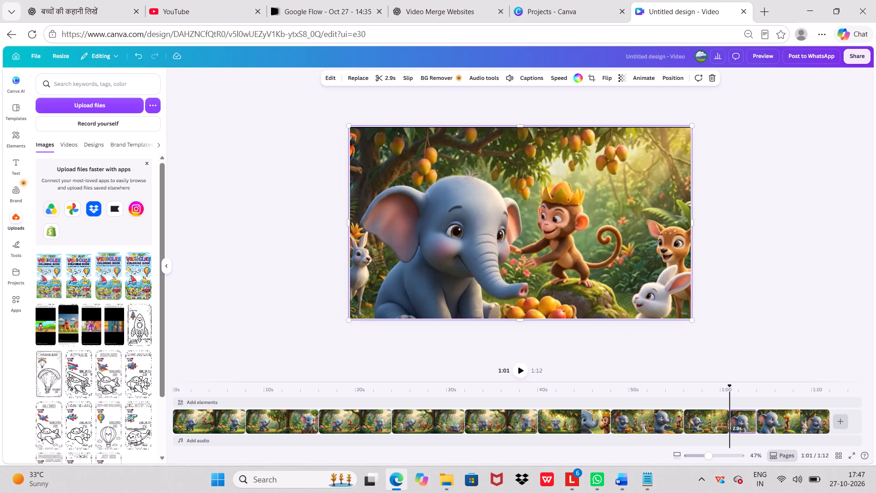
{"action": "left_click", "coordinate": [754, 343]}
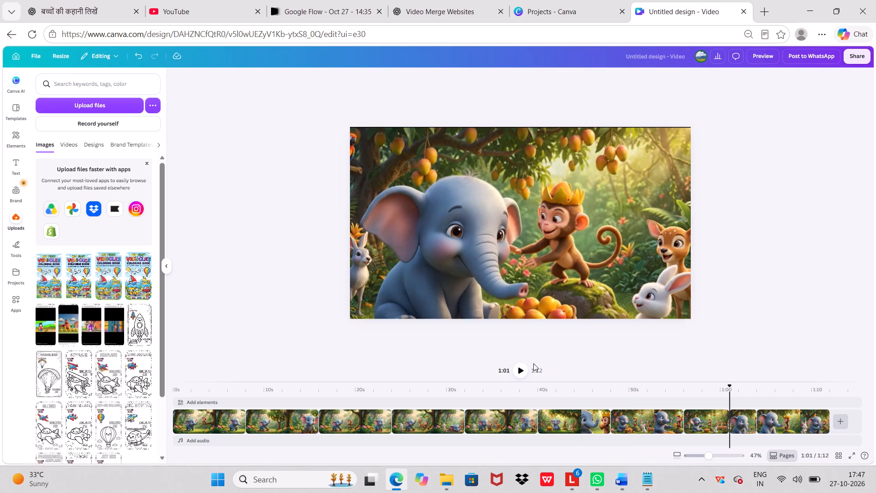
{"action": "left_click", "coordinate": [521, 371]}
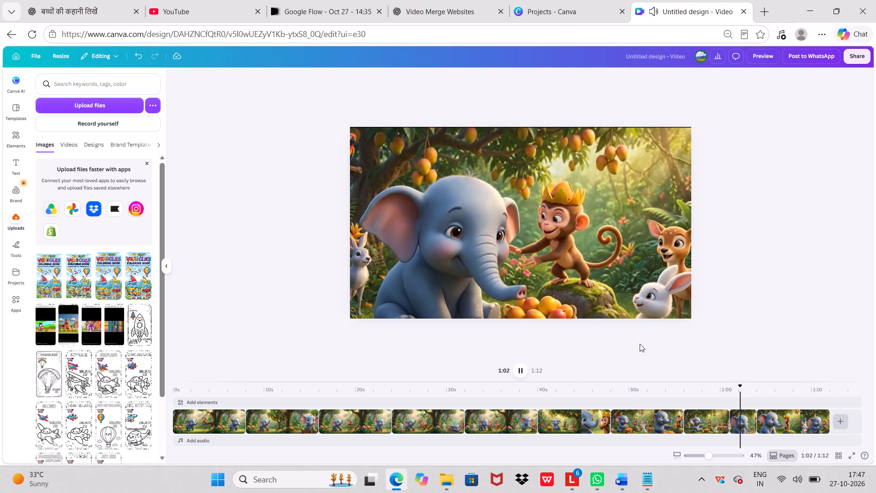
Undo the last two edits: the split of the scene 8 clip and the addition of the scene 9 clip.
{"action": "key", "text": "ctrl+z"}
{"action": "key", "text": "ctrl+z"}
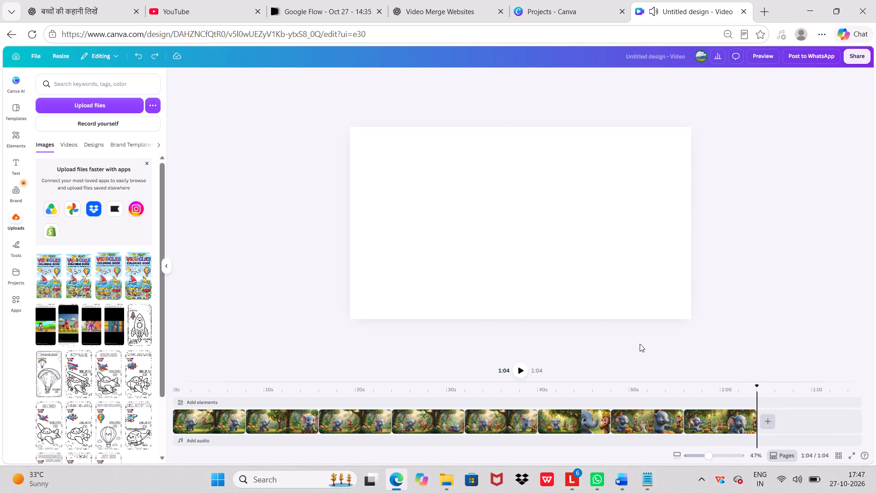
Play back the video from about 0:34 within the fifth clip on the timeline.
{"action": "left_click", "coordinate": [487, 426]}
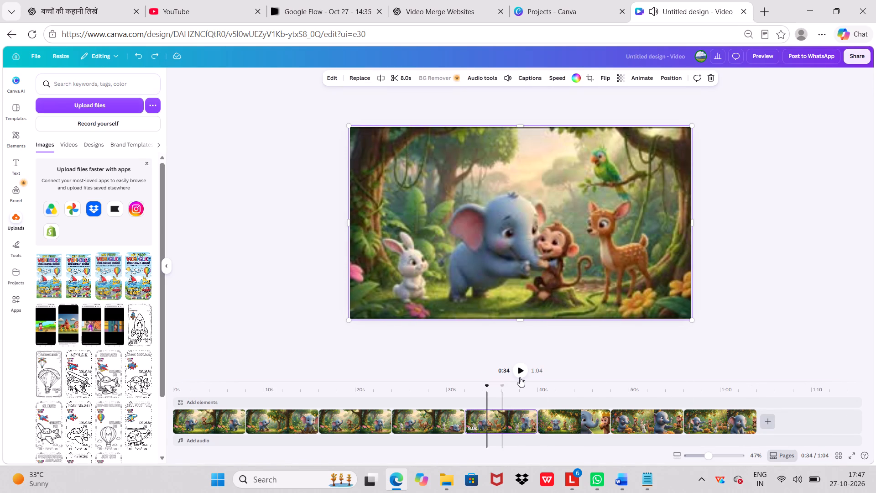
{"action": "left_click", "coordinate": [521, 376]}
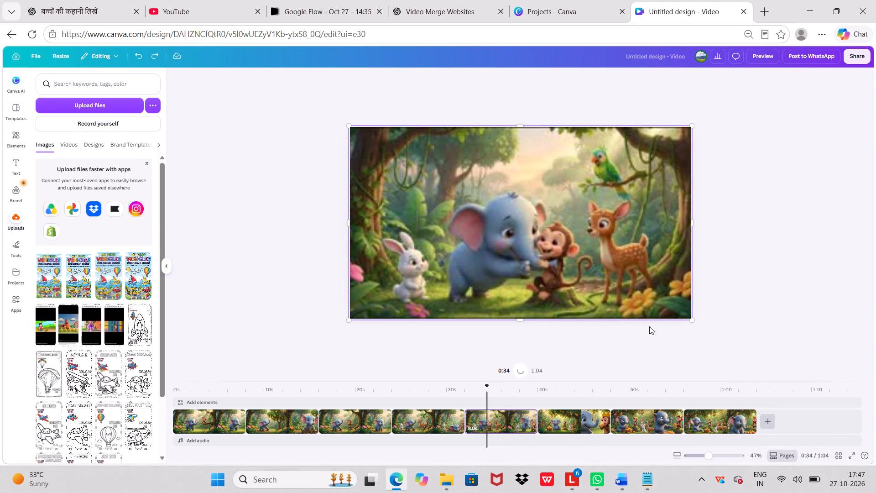
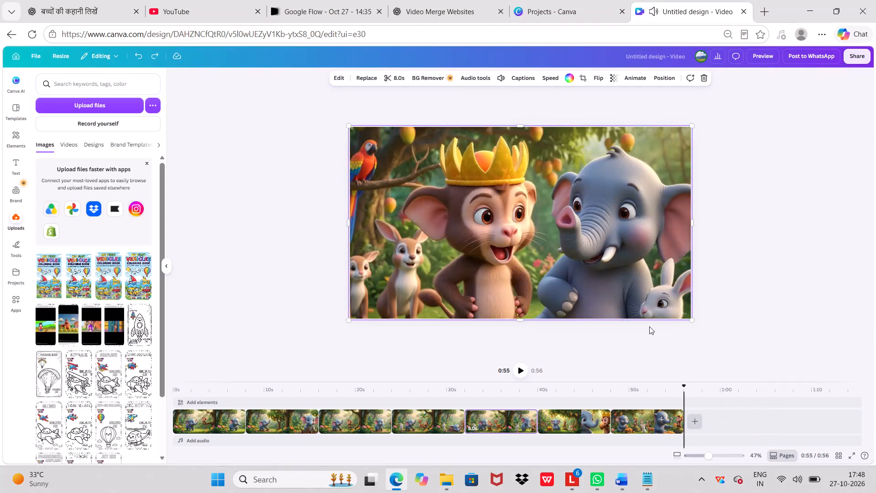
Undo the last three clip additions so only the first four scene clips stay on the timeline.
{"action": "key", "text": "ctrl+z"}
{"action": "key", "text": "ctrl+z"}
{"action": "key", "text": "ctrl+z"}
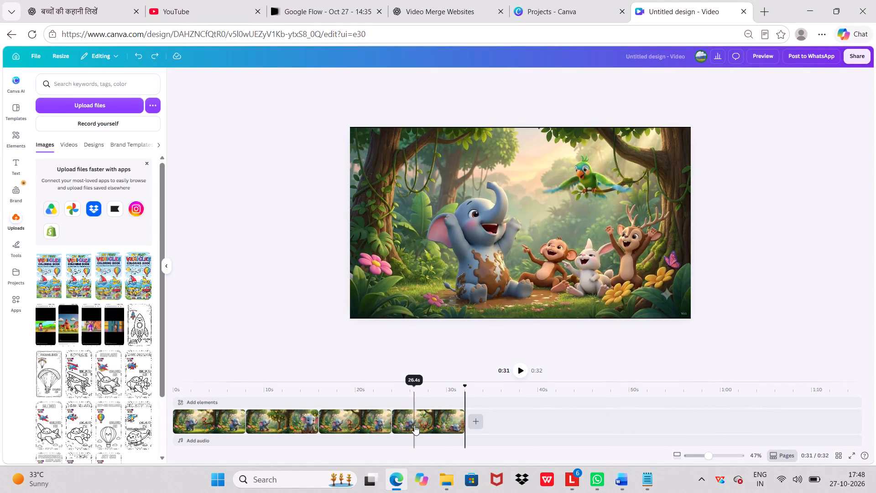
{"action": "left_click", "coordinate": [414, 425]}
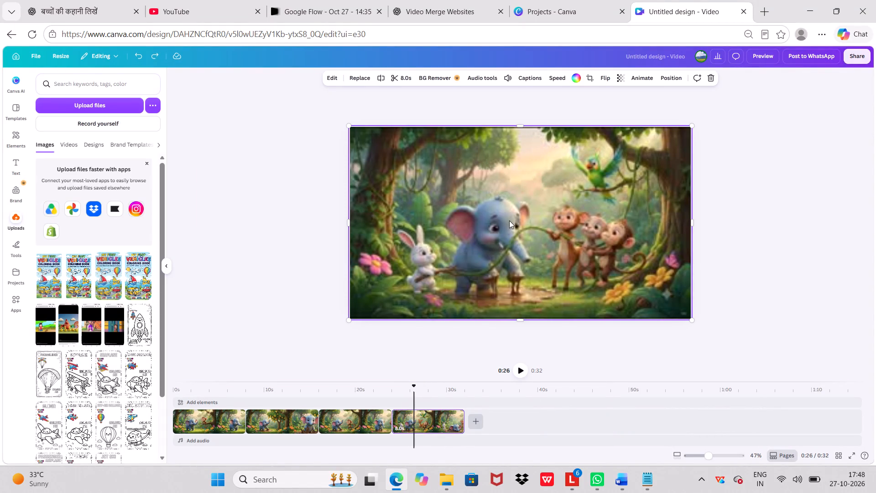
Show the uploaded videos and reduce the timeline zoom to 24%.
{"action": "left_click", "coordinate": [72, 146]}
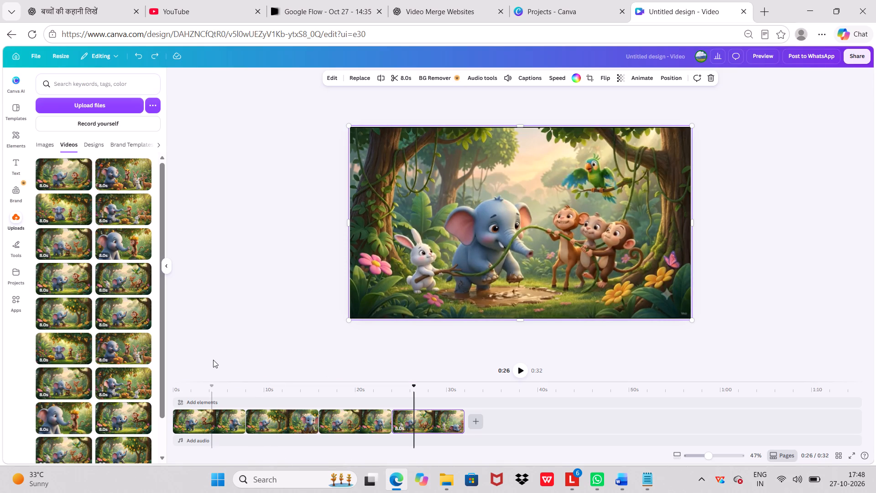
{"action": "left_click_drag", "start_coordinate": [417, 357], "coordinate": [613, 352]}
{"action": "left_click_drag", "start_coordinate": [499, 425], "coordinate": [744, 425]}
{"action": "left_click_drag", "start_coordinate": [312, 425], "coordinate": [469, 425]}
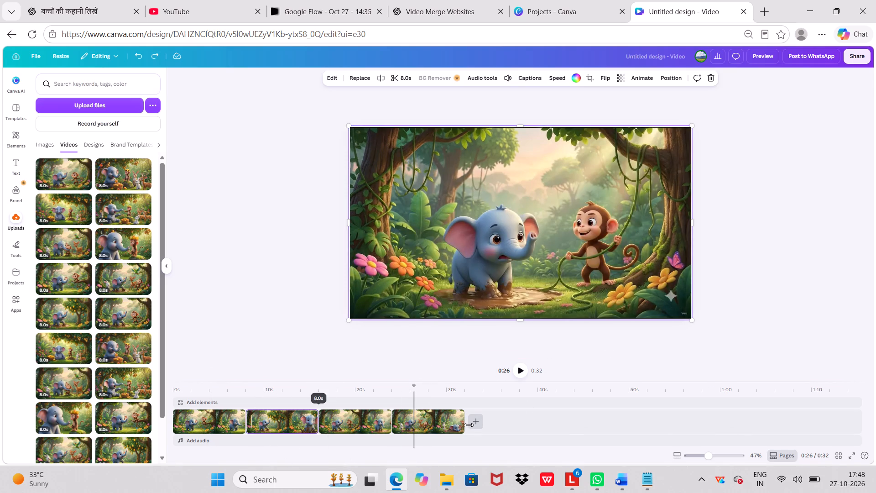
{"action": "left_click_drag", "start_coordinate": [469, 425], "coordinate": [468, 425]}
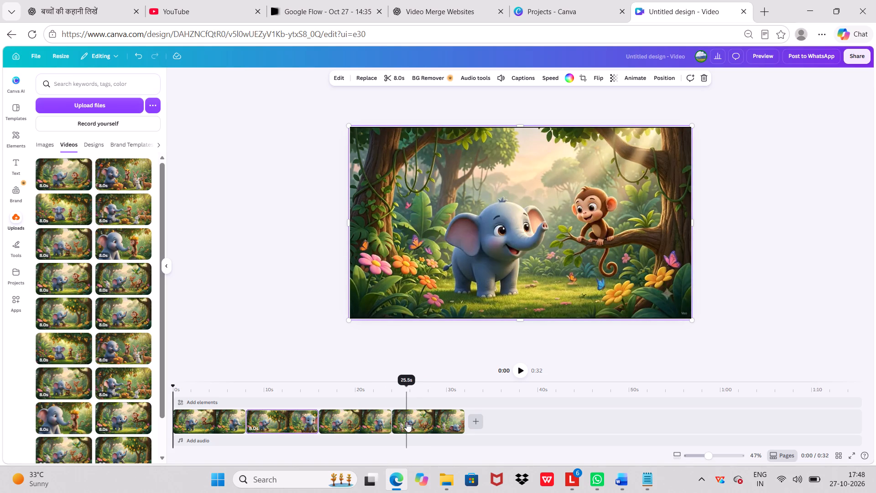
{"action": "left_click", "coordinate": [679, 455]}
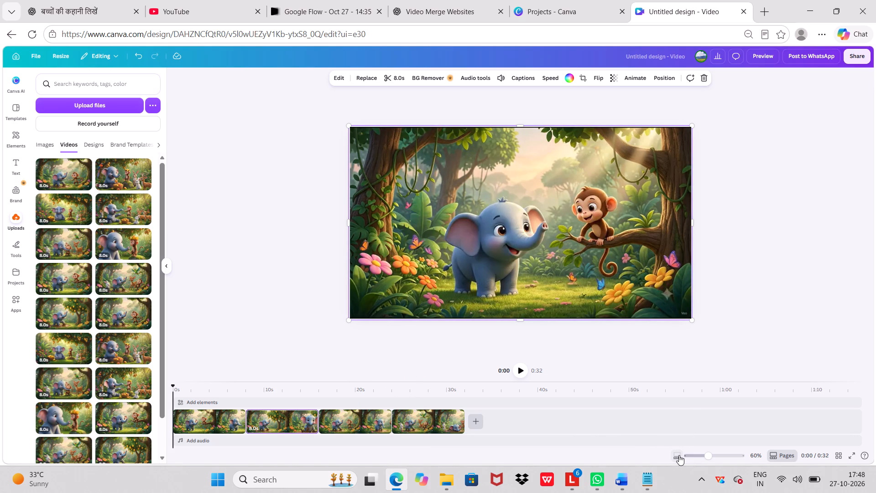
{"action": "left_click_drag", "start_coordinate": [706, 458], "coordinate": [696, 458]}
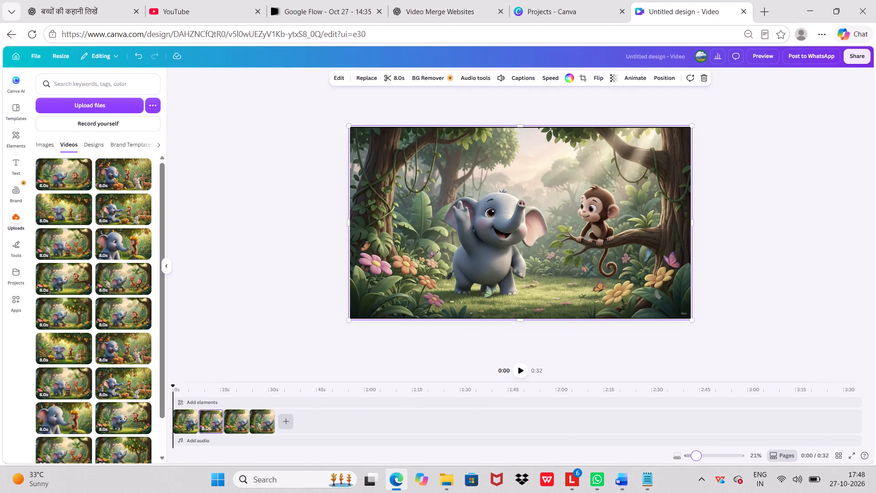
{"action": "left_click_drag", "start_coordinate": [696, 458], "coordinate": [697, 458]}
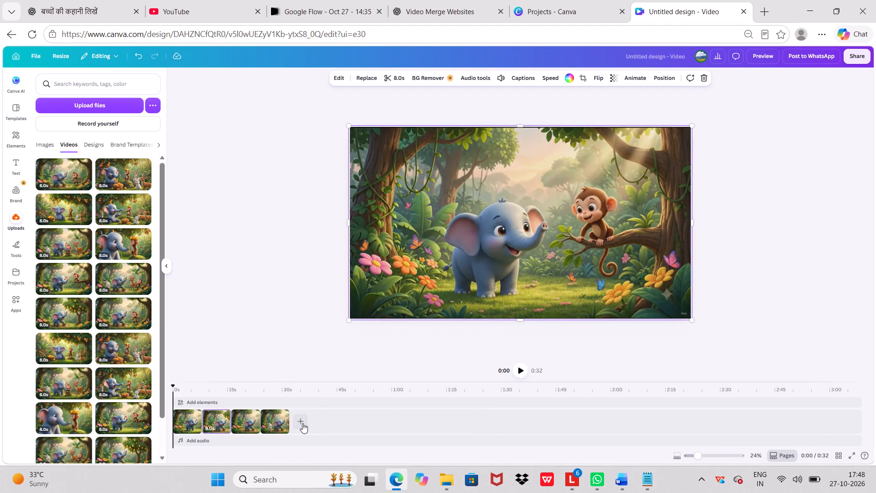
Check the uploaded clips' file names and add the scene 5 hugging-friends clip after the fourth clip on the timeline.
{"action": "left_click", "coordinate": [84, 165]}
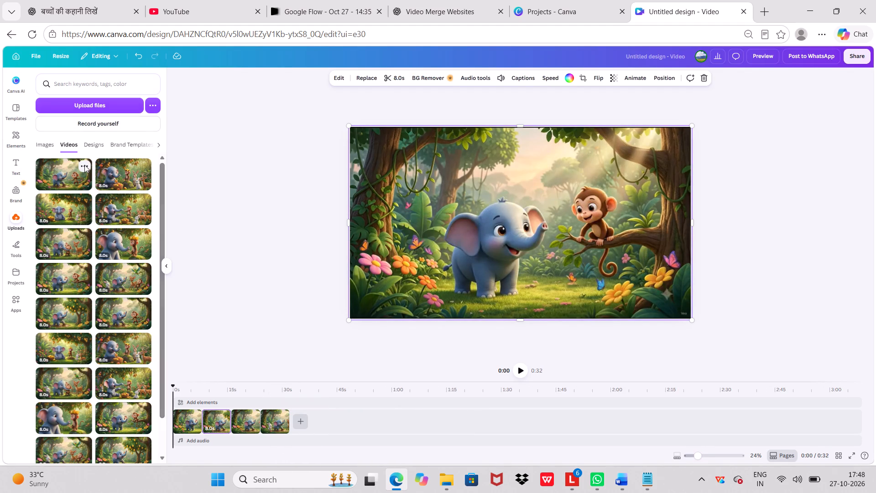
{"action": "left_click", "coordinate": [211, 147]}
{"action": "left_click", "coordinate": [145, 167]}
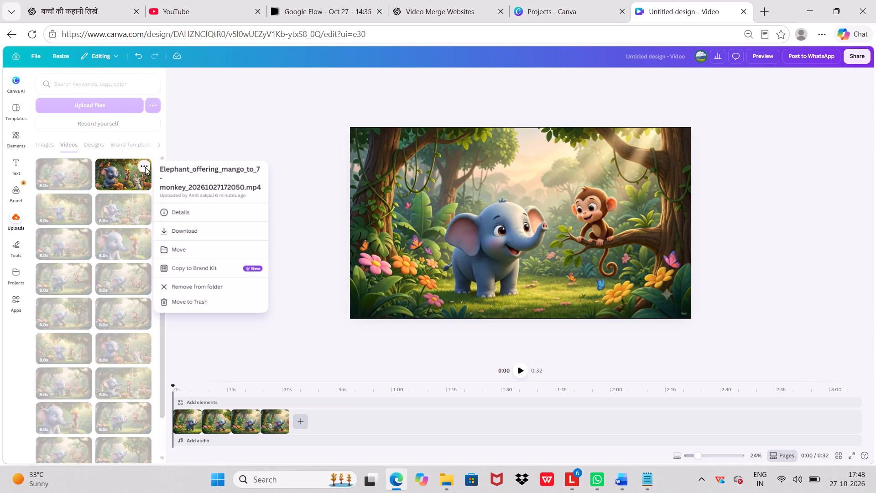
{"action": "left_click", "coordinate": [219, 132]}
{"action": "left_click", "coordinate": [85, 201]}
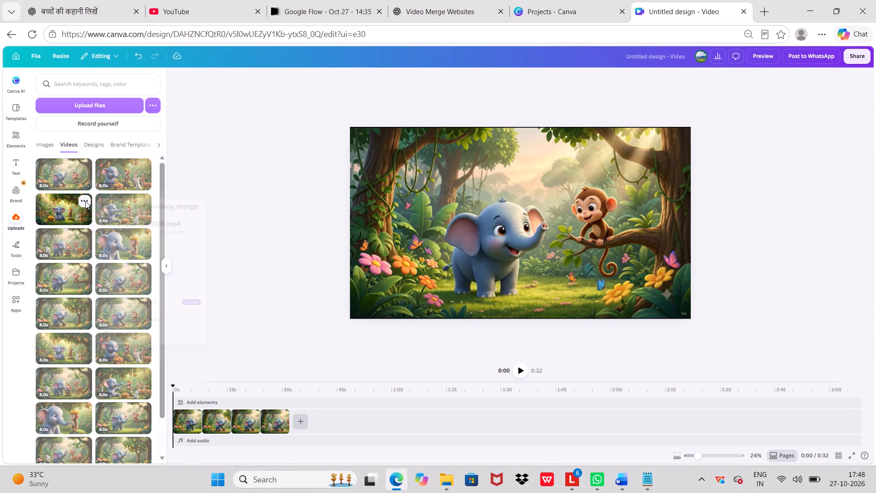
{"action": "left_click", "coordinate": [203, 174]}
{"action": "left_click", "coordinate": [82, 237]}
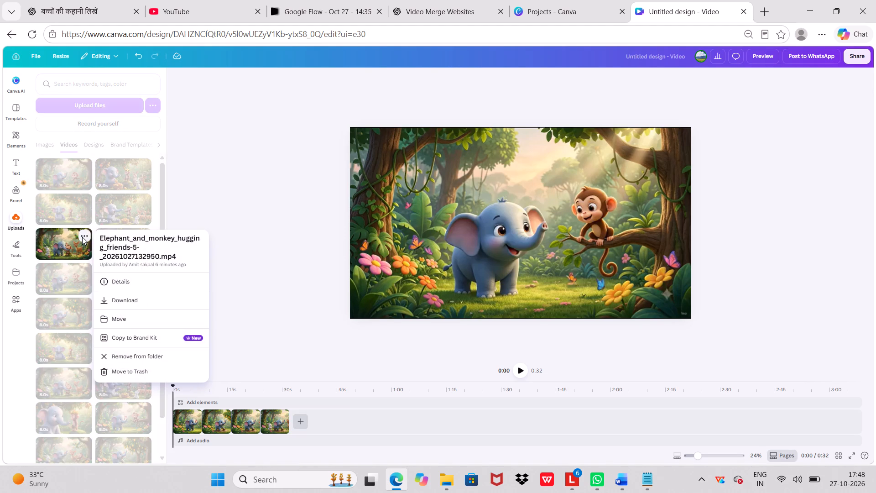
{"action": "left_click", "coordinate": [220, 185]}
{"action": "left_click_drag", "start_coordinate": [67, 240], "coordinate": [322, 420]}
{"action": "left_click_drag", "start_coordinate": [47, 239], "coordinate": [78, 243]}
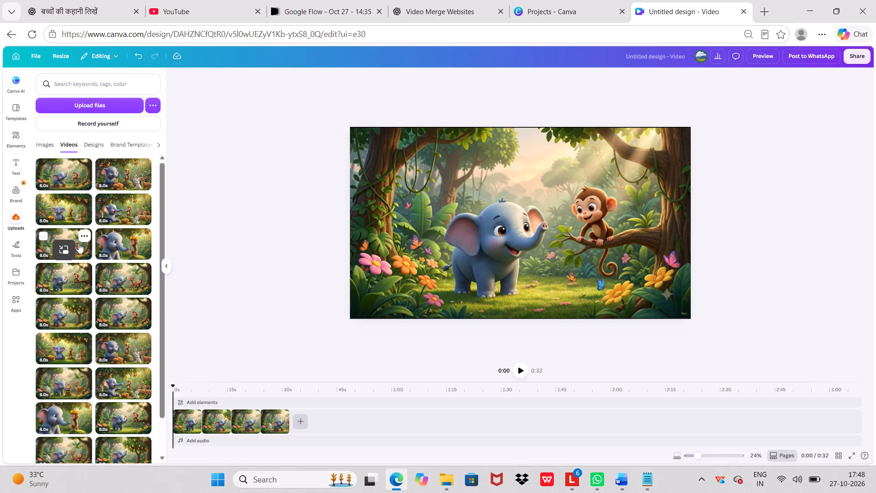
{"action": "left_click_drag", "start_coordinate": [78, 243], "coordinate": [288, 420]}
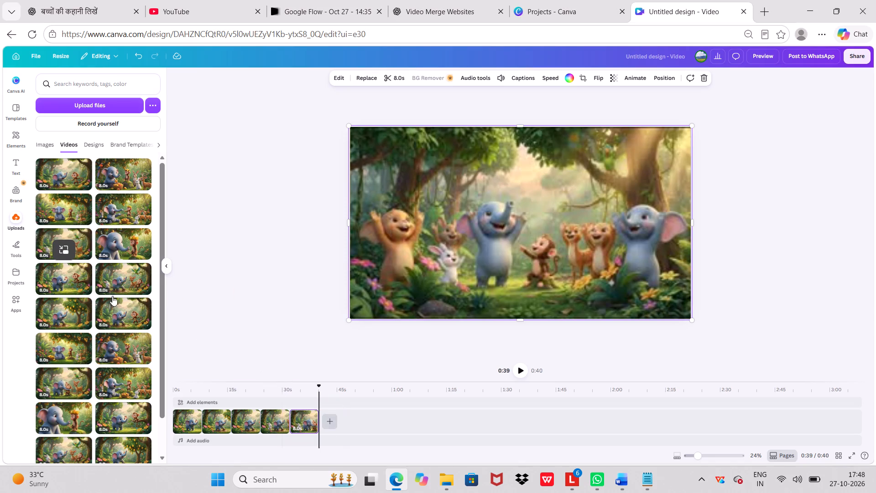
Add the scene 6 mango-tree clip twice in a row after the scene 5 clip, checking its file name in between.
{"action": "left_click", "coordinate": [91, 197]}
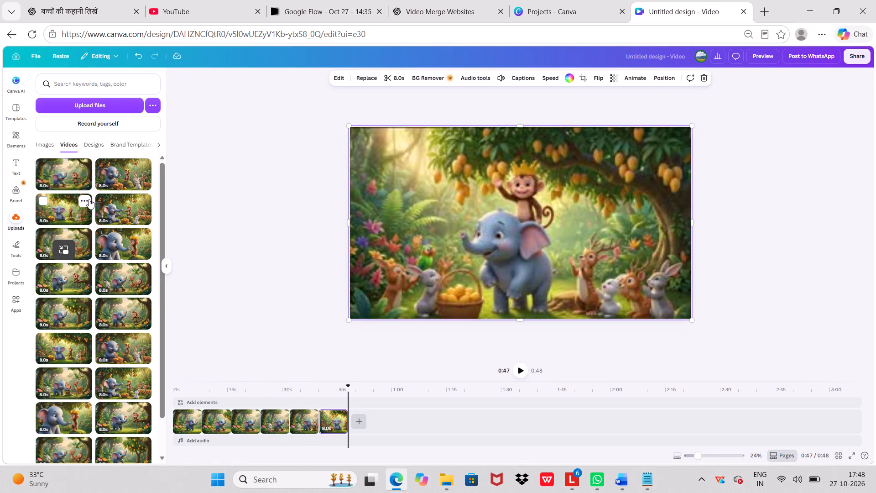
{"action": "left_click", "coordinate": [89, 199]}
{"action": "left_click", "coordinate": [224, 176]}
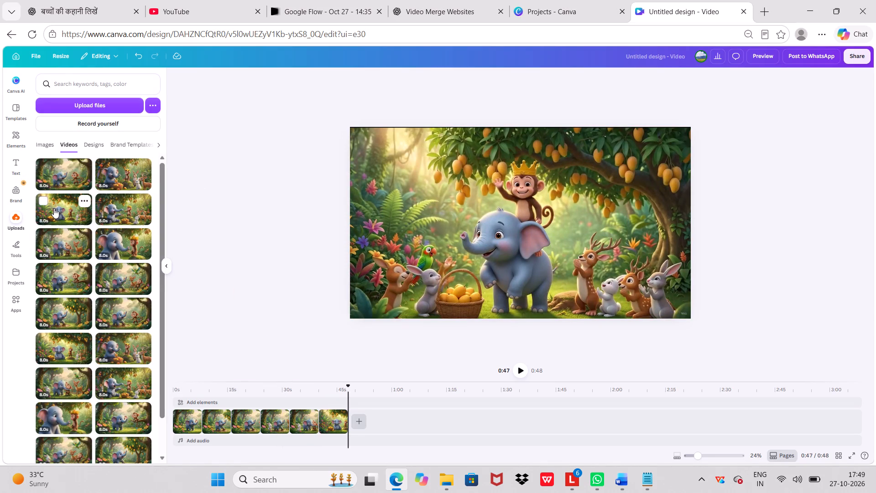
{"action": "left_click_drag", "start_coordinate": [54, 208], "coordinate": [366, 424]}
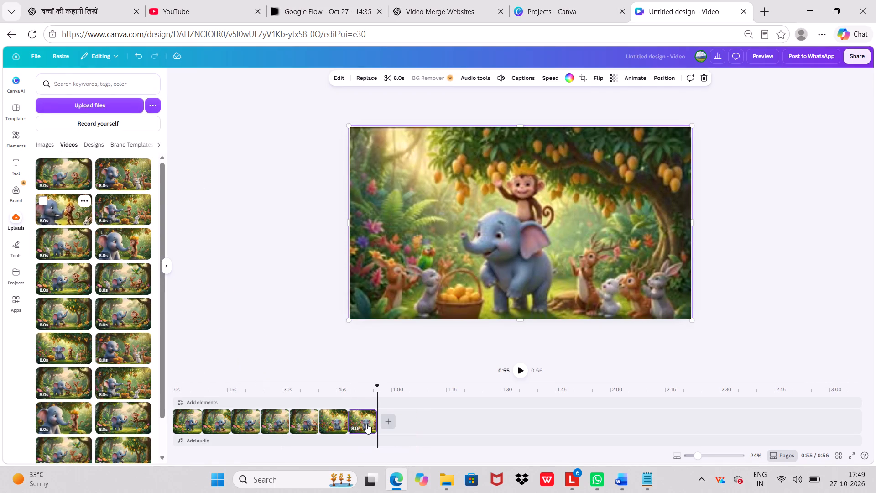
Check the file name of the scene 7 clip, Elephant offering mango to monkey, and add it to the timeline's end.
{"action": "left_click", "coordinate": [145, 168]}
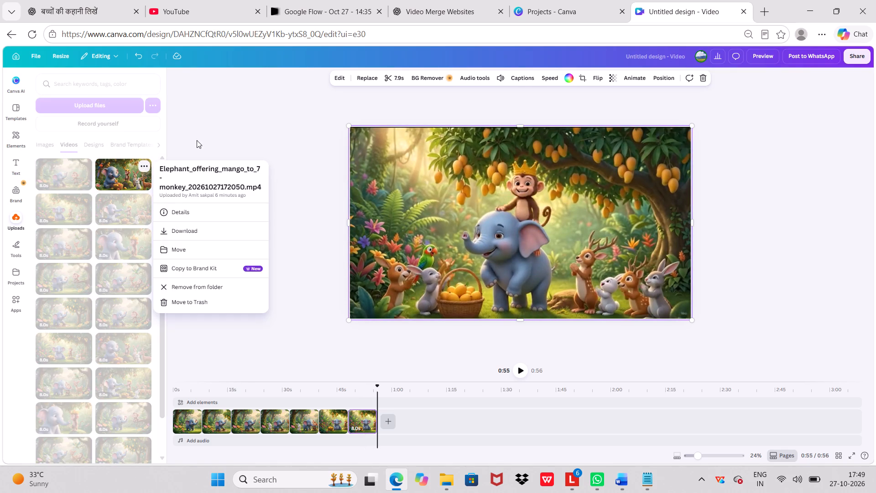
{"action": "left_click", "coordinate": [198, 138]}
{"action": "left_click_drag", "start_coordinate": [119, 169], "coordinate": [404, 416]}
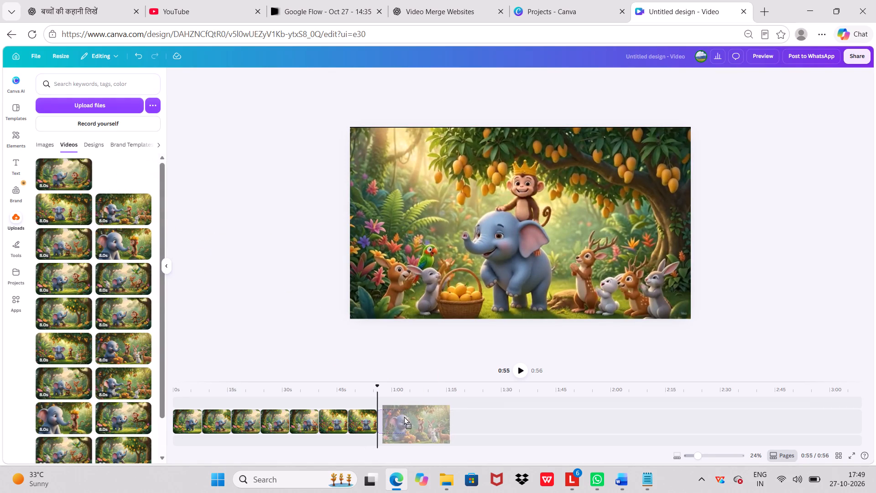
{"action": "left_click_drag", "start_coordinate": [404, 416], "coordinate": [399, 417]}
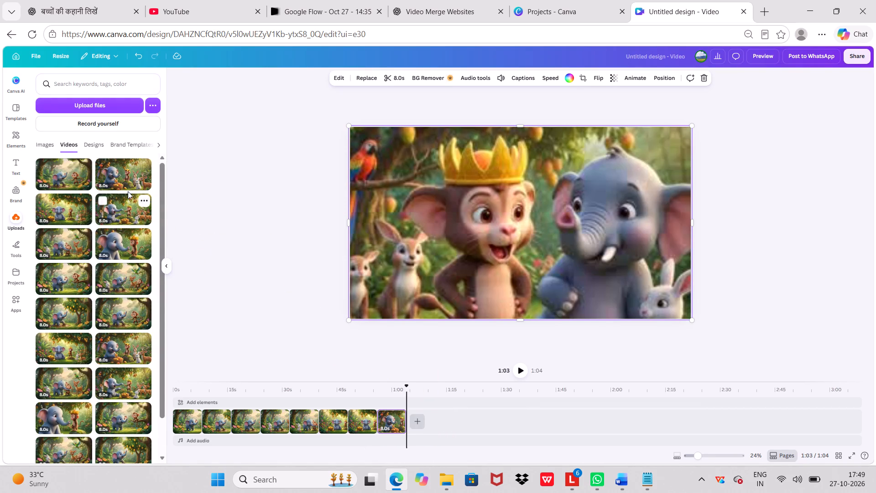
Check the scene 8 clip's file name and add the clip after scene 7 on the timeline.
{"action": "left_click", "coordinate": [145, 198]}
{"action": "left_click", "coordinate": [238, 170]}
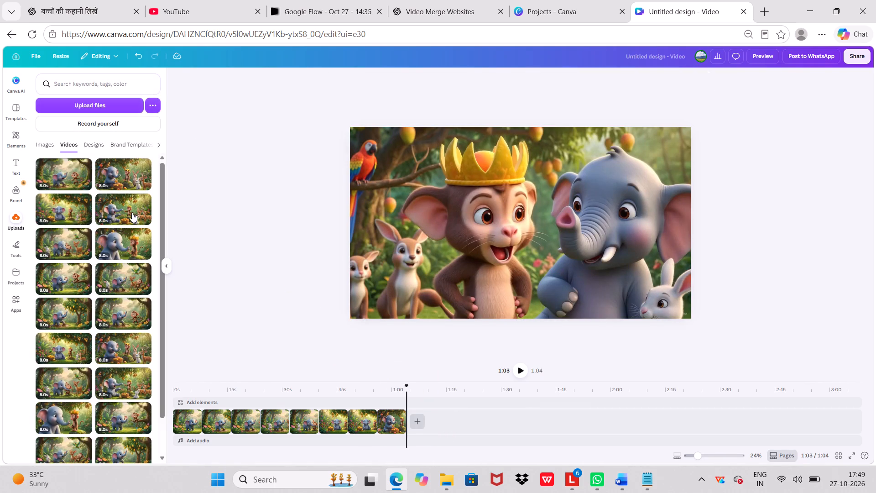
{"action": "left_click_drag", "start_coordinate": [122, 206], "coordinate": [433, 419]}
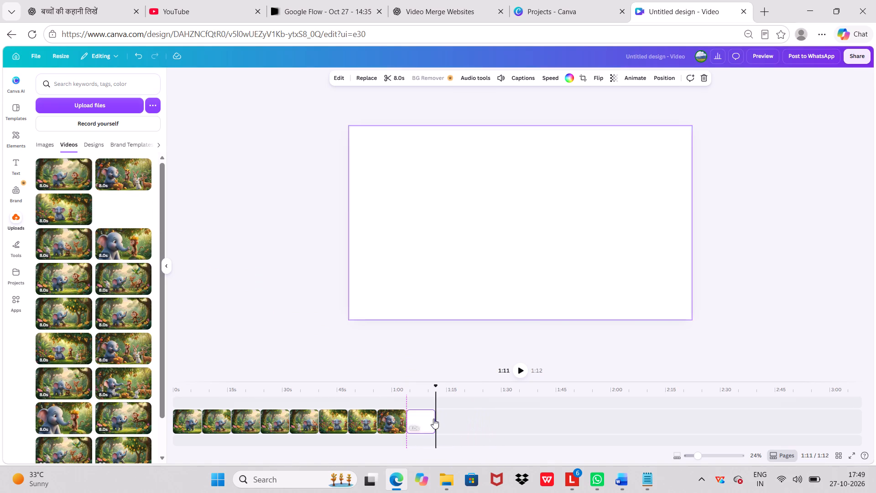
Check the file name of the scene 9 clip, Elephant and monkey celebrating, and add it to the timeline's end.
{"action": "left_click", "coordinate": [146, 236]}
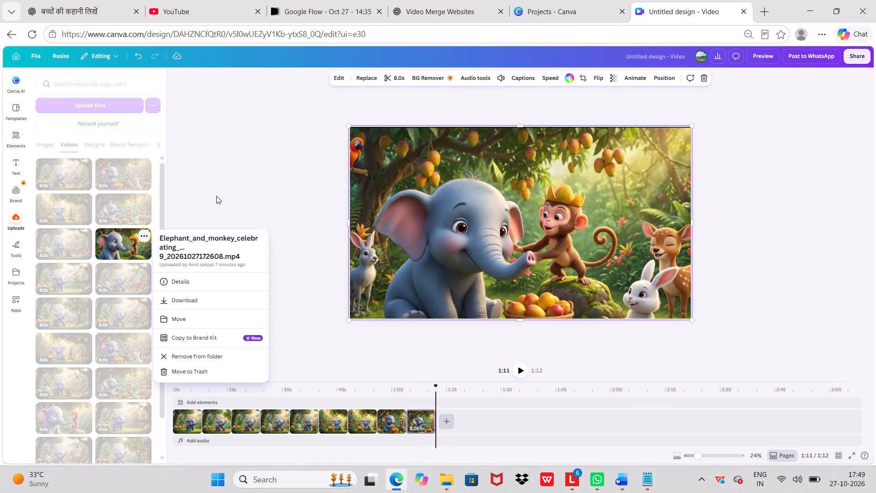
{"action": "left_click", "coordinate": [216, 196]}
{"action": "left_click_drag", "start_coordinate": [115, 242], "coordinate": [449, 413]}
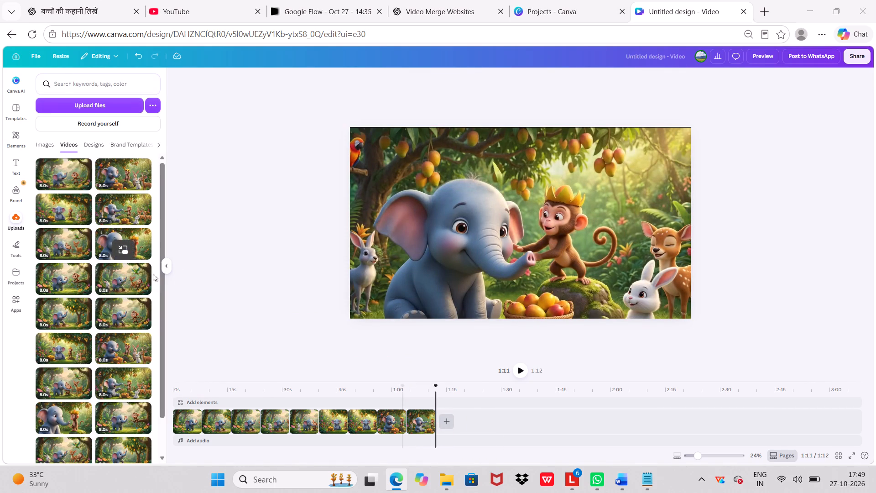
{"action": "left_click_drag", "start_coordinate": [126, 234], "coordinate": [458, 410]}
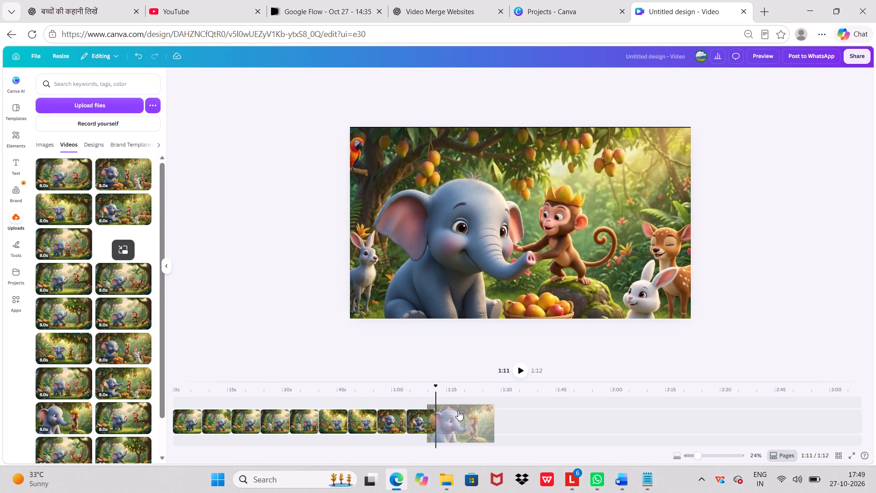
Return the playhead to 0:00 and play back the merged video from the beginning.
{"action": "left_click", "coordinate": [189, 422]}
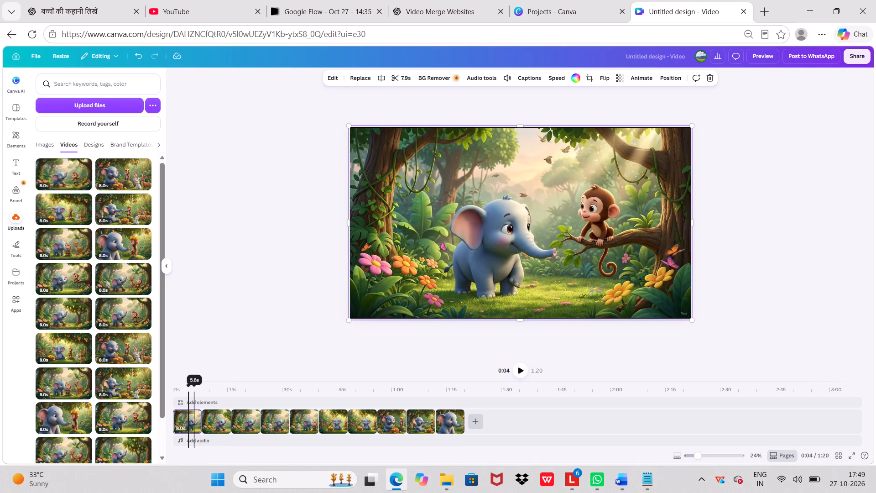
{"action": "left_click_drag", "start_coordinate": [188, 391], "coordinate": [170, 391]}
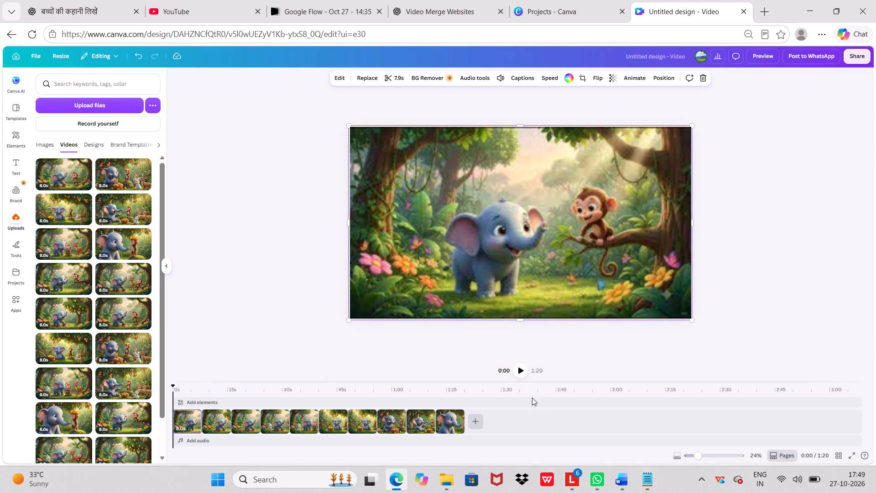
{"action": "left_click", "coordinate": [522, 372]}
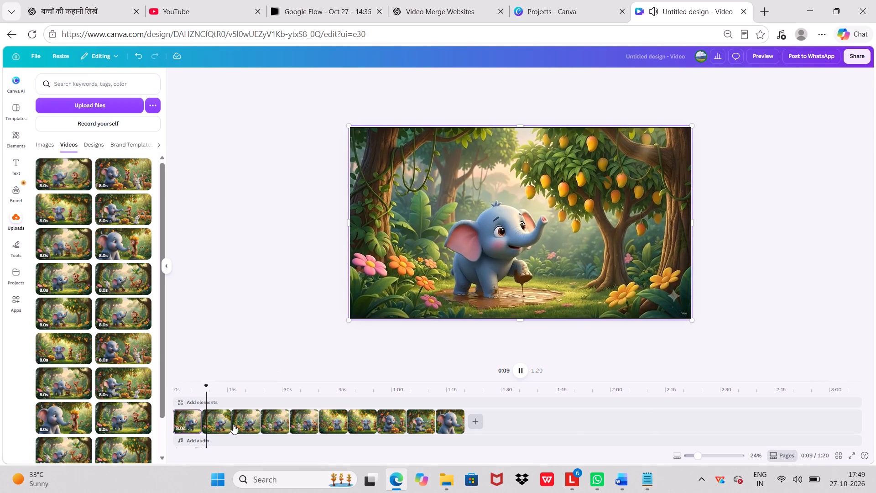
Select every clip on the timeline, from the first to the last, and delete them all.
{"action": "left_click", "coordinate": [192, 425]}
{"action": "left_click", "coordinate": [446, 429], "text": "shift"}
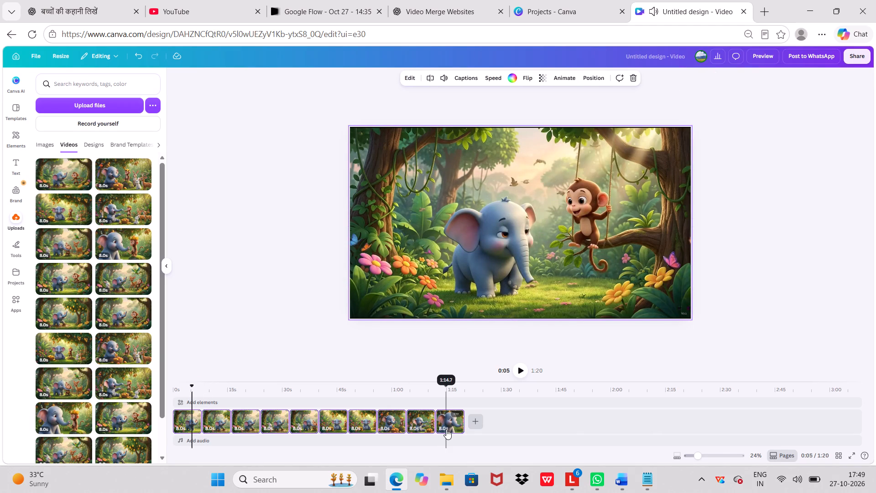
{"action": "right_click", "coordinate": [446, 429]}
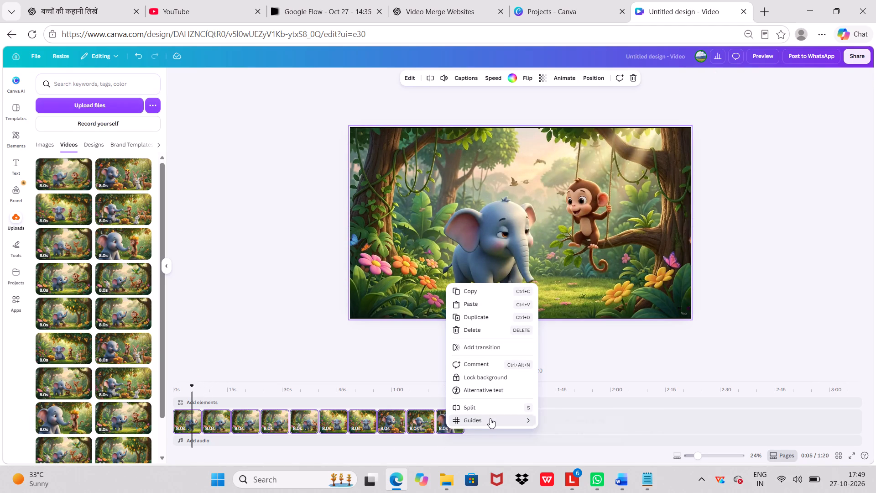
{"action": "left_click", "coordinate": [487, 334]}
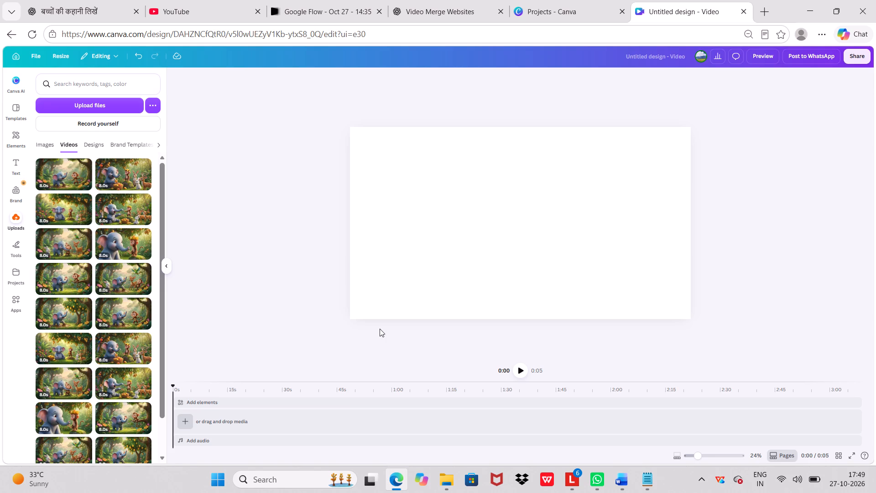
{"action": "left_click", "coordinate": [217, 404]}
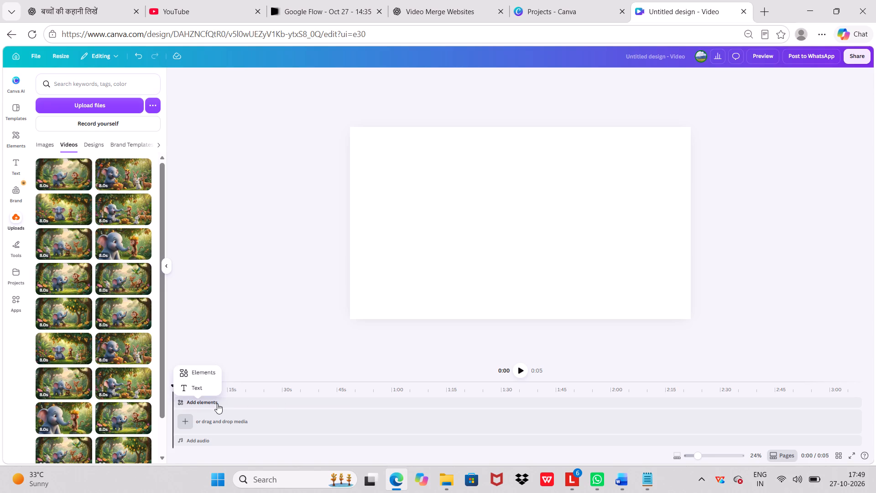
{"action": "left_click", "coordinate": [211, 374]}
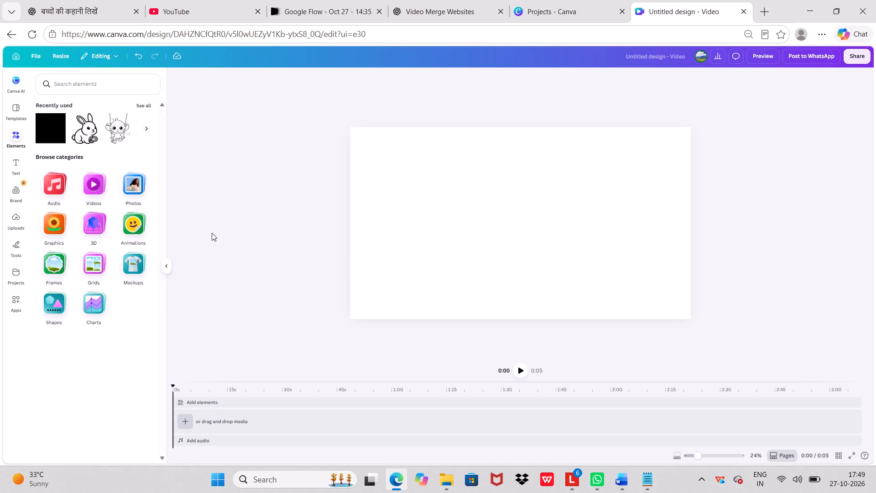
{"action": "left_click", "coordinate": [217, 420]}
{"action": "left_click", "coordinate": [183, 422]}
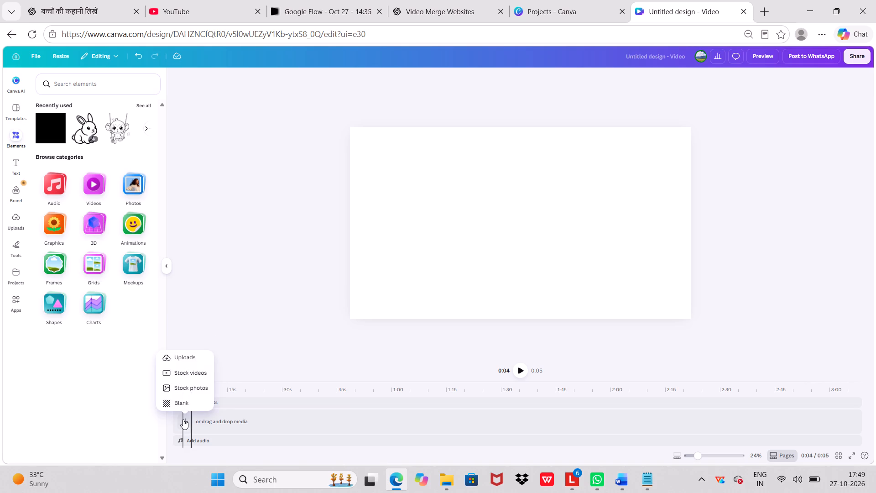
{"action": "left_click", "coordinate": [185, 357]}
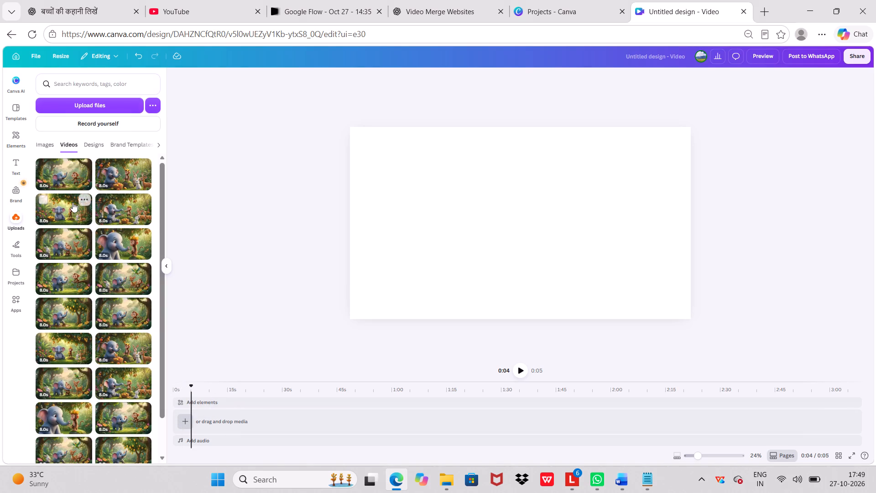
Find the scene 1 clip, Elephant and monkey in jungle, by its file name and add it as the timeline's first clip.
{"action": "left_click", "coordinate": [85, 162]}
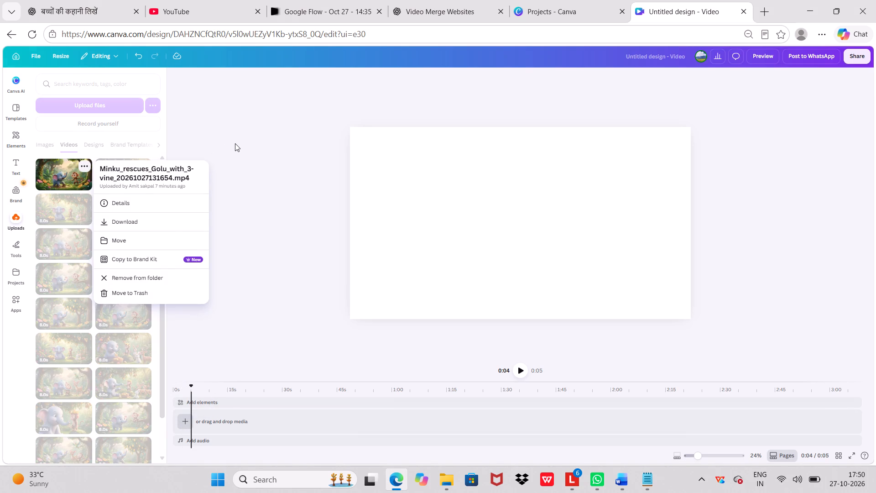
{"action": "left_click", "coordinate": [235, 143]}
{"action": "scroll", "coordinate": [71, 300], "scroll_direction": "down", "scroll_amount": 3}
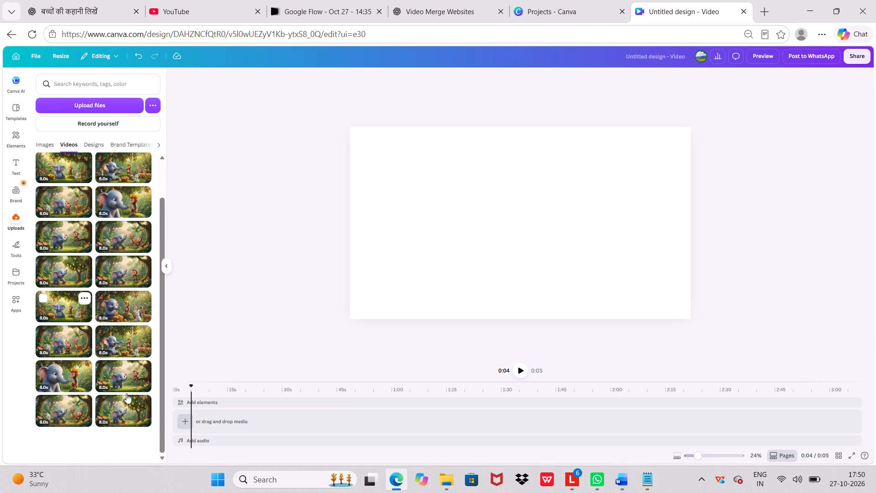
{"action": "left_click", "coordinate": [149, 366]}
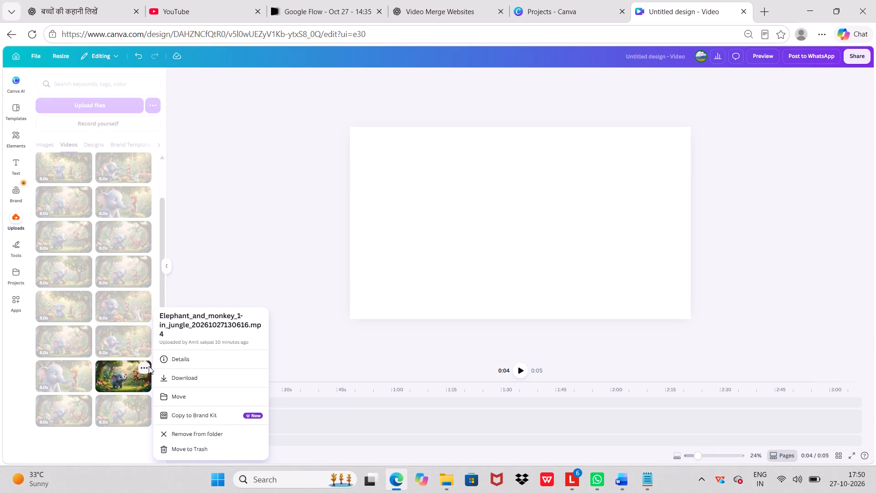
{"action": "left_click", "coordinate": [246, 235]}
{"action": "left_click_drag", "start_coordinate": [125, 373], "coordinate": [204, 414]}
Check the uploaded clips' file names for scene 2, Baby elephant stuck in mud, and add that clip after scene 1 on the timeline.
{"action": "left_click", "coordinate": [147, 334]}
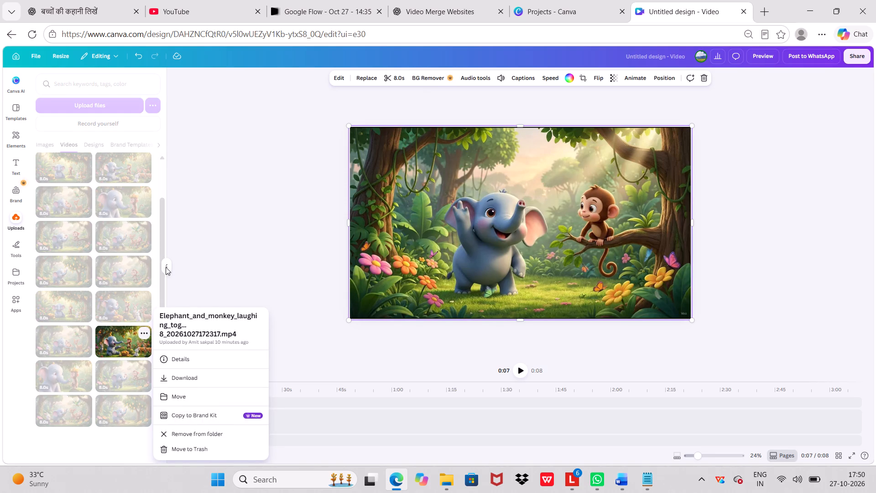
{"action": "left_click", "coordinate": [223, 231]}
{"action": "left_click", "coordinate": [83, 331]}
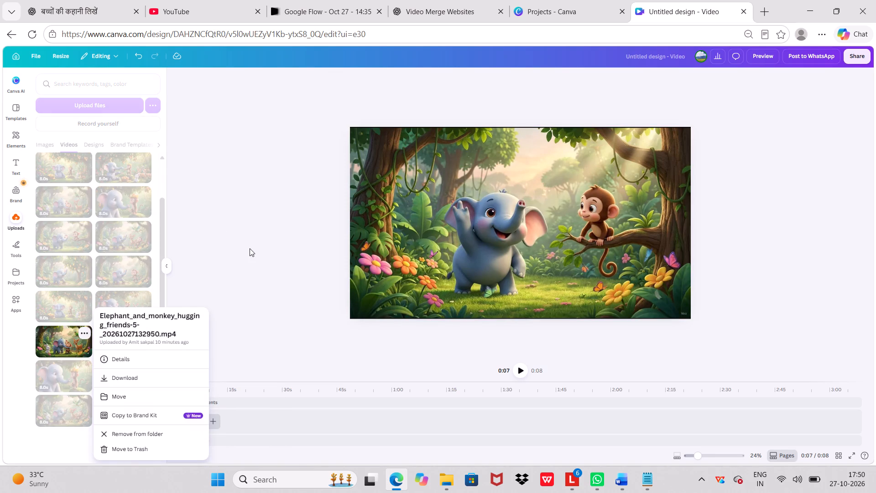
{"action": "left_click", "coordinate": [250, 248]}
{"action": "left_click", "coordinate": [87, 367]}
{"action": "left_click", "coordinate": [250, 236]}
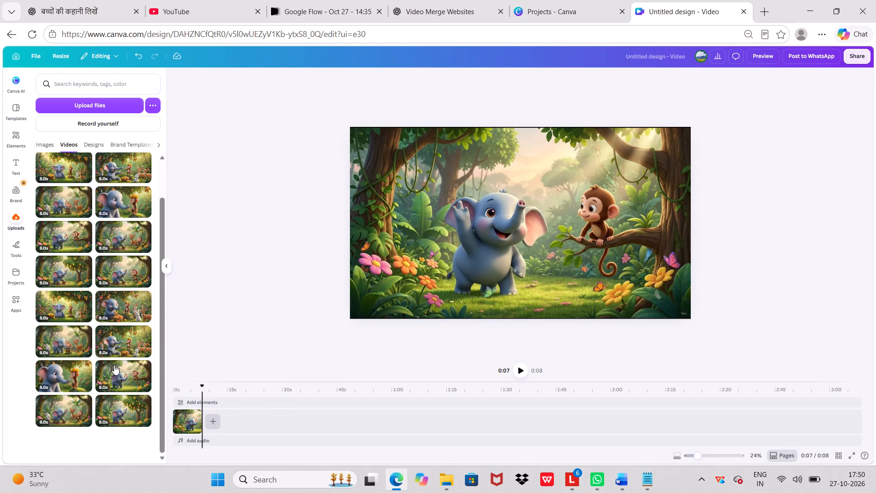
{"action": "left_click", "coordinate": [86, 402]}
{"action": "left_click", "coordinate": [260, 247]}
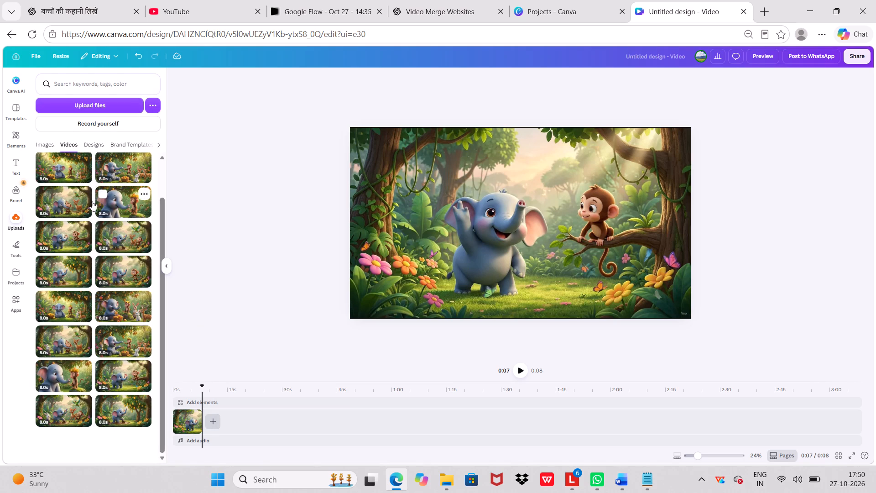
{"action": "left_click", "coordinate": [86, 264]}
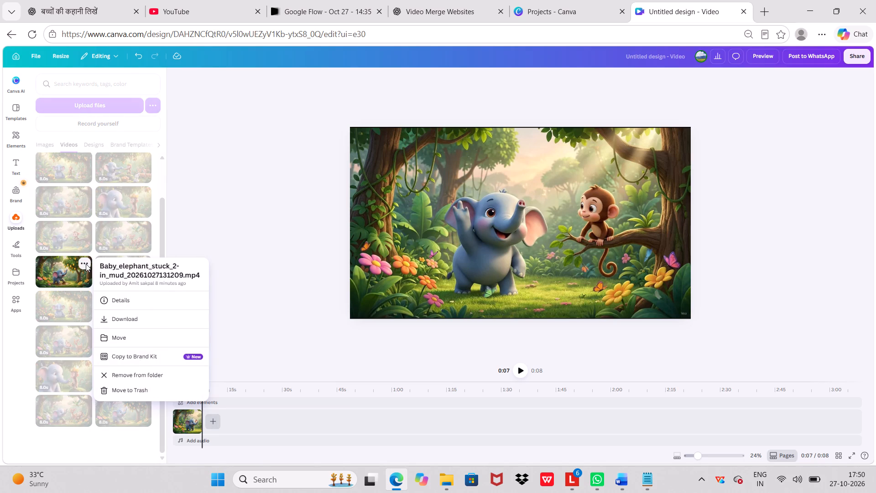
{"action": "left_click", "coordinate": [229, 226]}
{"action": "left_click_drag", "start_coordinate": [70, 269], "coordinate": [235, 418]}
{"action": "left_click_drag", "start_coordinate": [43, 265], "coordinate": [204, 420]}
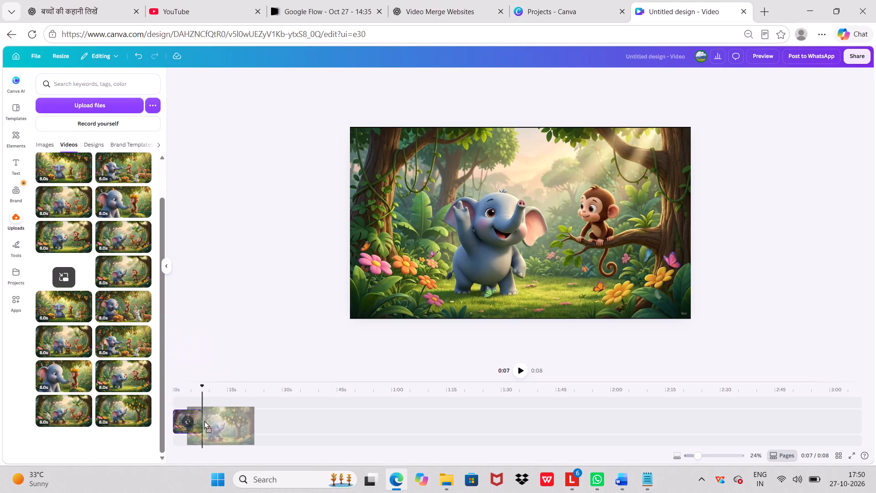
{"action": "left_click_drag", "start_coordinate": [204, 420], "coordinate": [213, 413]}
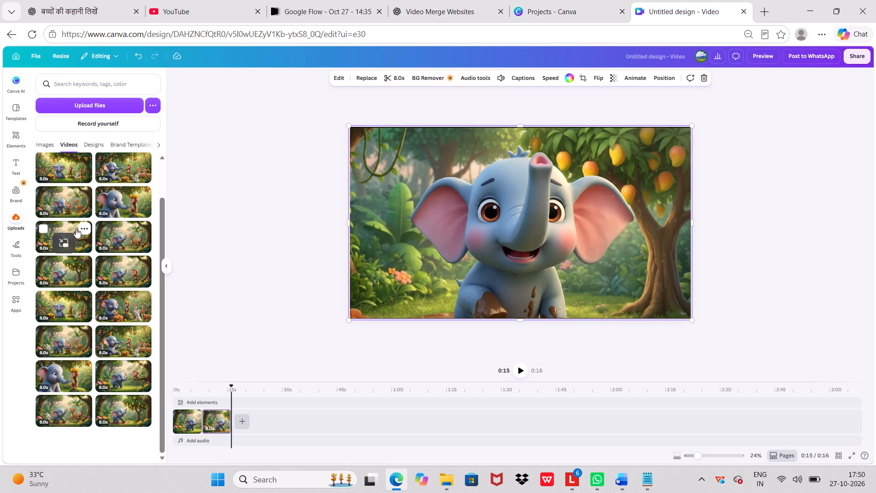
Check file names for the scene 3 clip, Minku rescues Golu with vine, and add it after scene 2 on the timeline.
{"action": "left_click", "coordinate": [81, 230]}
{"action": "left_click", "coordinate": [243, 216]}
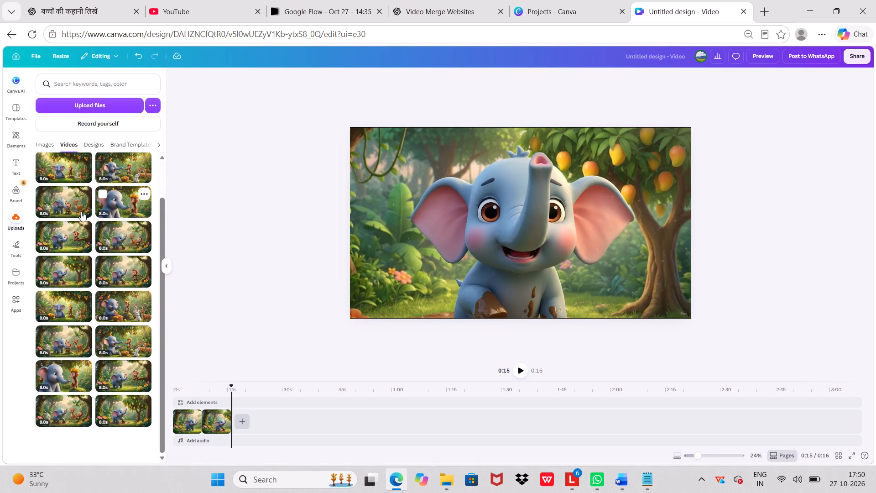
{"action": "left_click", "coordinate": [82, 197]}
{"action": "left_click", "coordinate": [257, 180]}
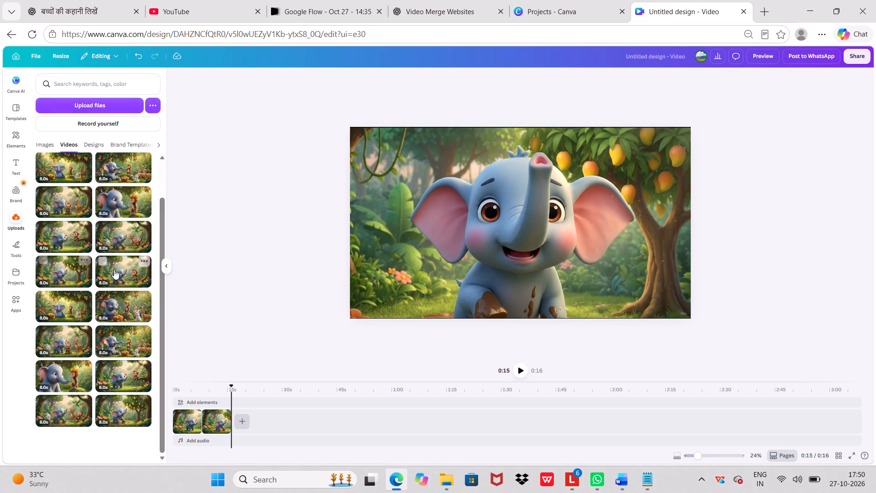
{"action": "left_click", "coordinate": [148, 263]}
{"action": "left_click", "coordinate": [257, 219]}
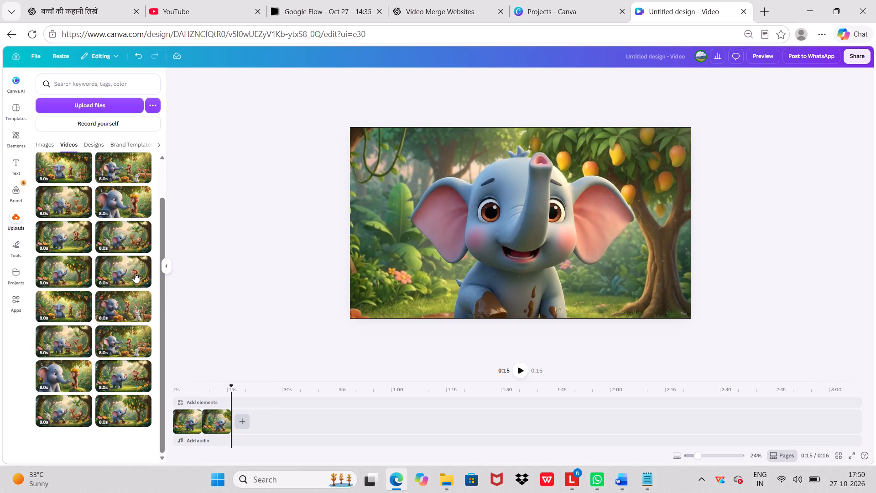
{"action": "left_click_drag", "start_coordinate": [125, 266], "coordinate": [261, 415]}
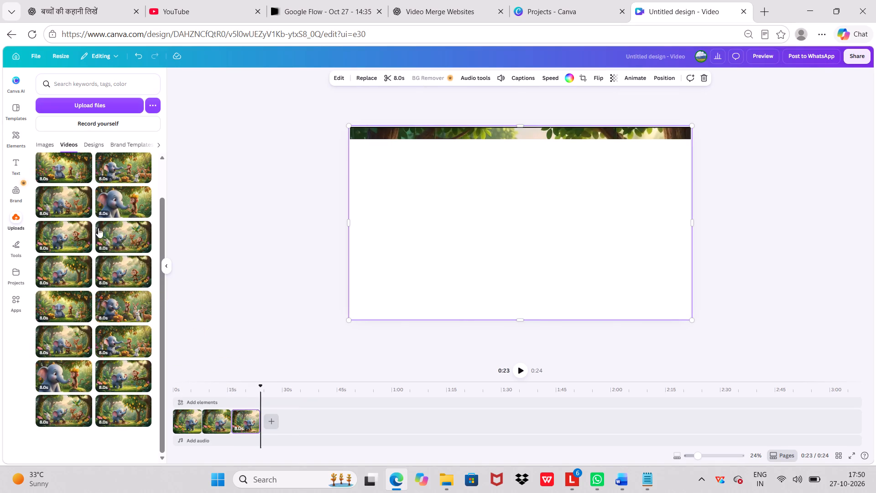
Check the file names of further uploaded clips to look for the scene 4 clip.
{"action": "left_click", "coordinate": [144, 195]}
{"action": "left_click", "coordinate": [225, 181]}
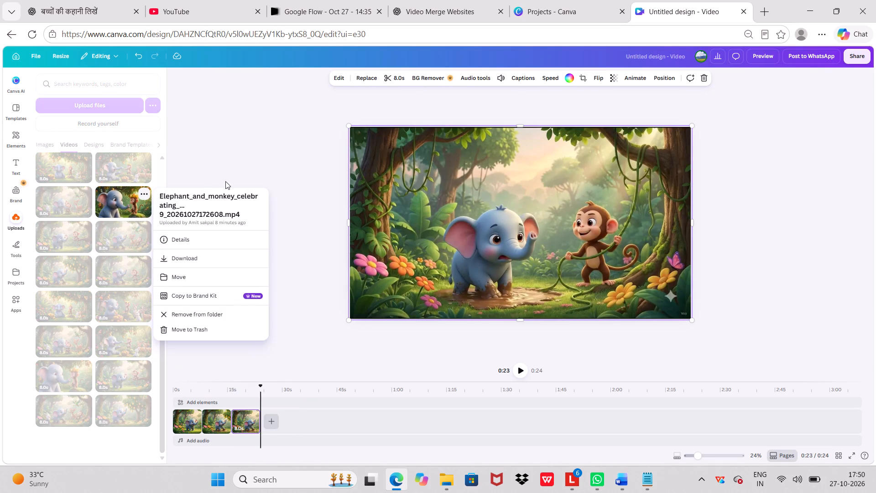
{"action": "left_click", "coordinate": [80, 194]}
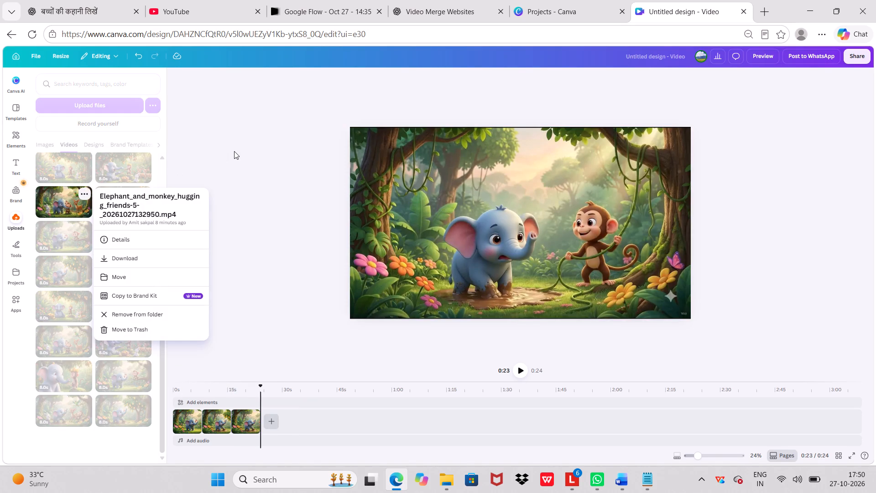
{"action": "left_click", "coordinate": [234, 151]}
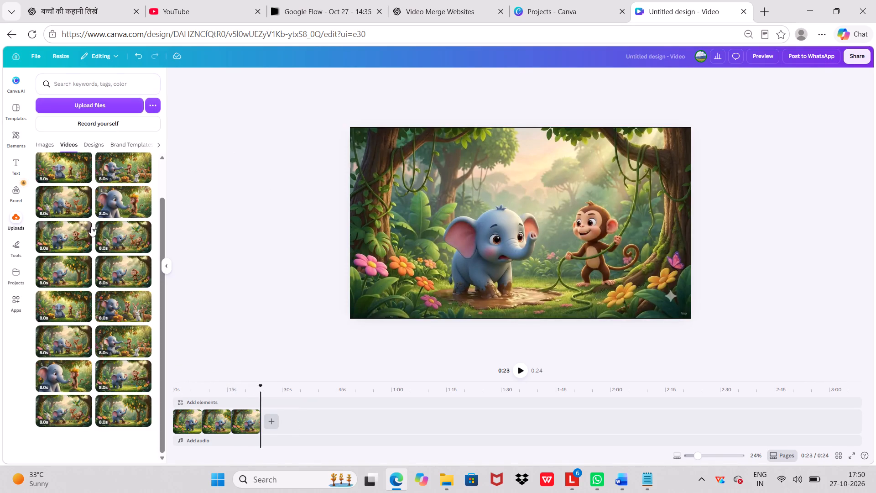
{"action": "left_click", "coordinate": [90, 226]}
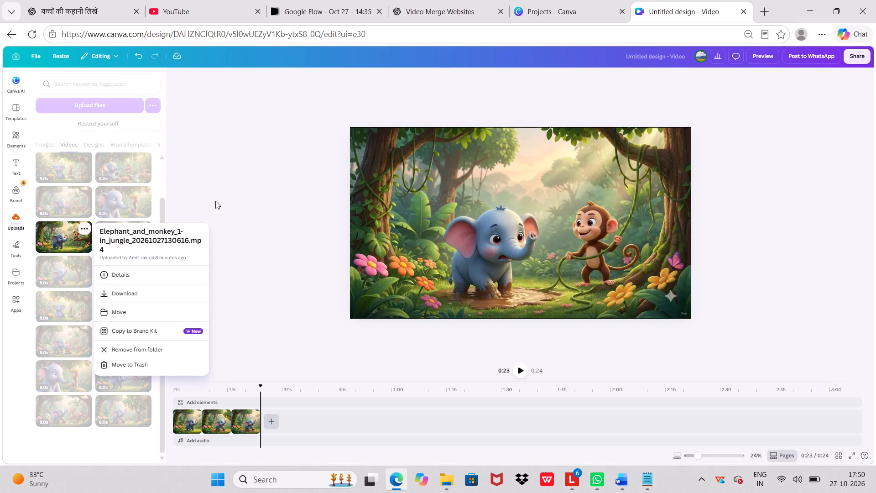
{"action": "left_click", "coordinate": [215, 201]}
{"action": "left_click", "coordinate": [81, 160]}
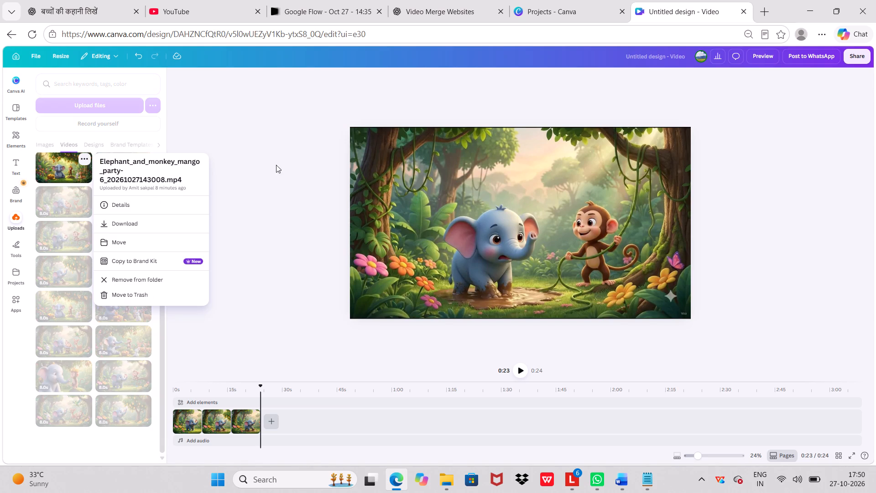
{"action": "left_click", "coordinate": [291, 165]}
Check the file names of the uploaded clips one by one to find the scene 4 clip.
{"action": "scroll", "coordinate": [234, 261], "scroll_direction": "up", "scroll_amount": 6}
{"action": "scroll", "coordinate": [110, 284], "scroll_direction": "up", "scroll_amount": 5}
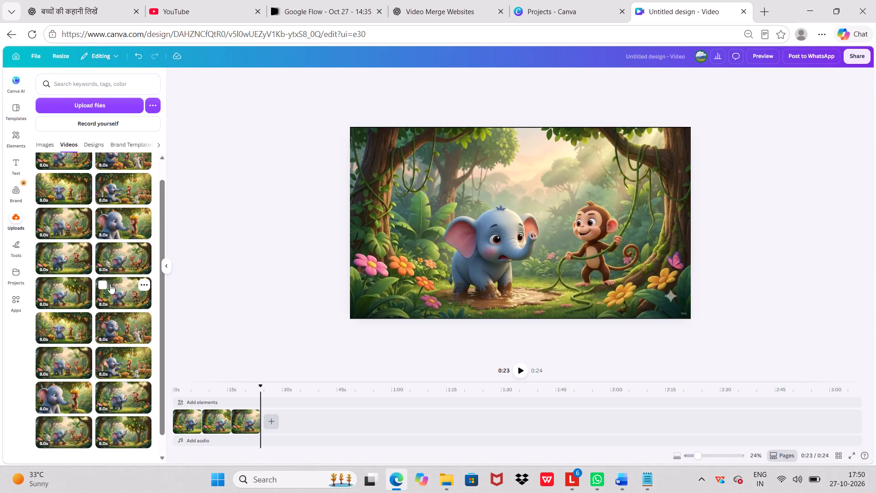
{"action": "left_click", "coordinate": [85, 167]}
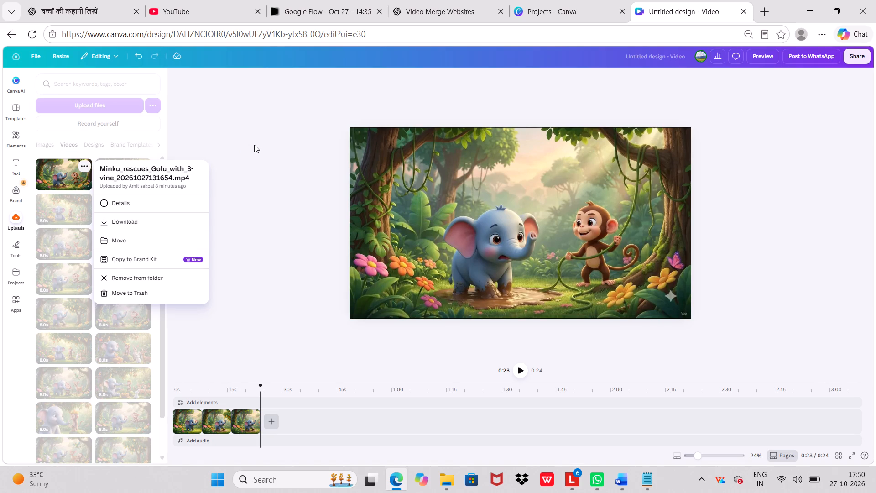
{"action": "left_click", "coordinate": [254, 145]}
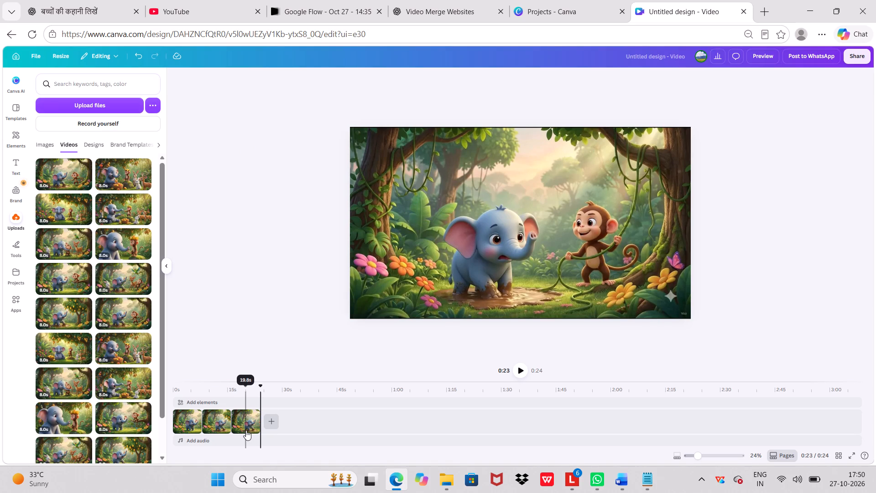
{"action": "left_click", "coordinate": [144, 170]}
{"action": "left_click", "coordinate": [226, 136]}
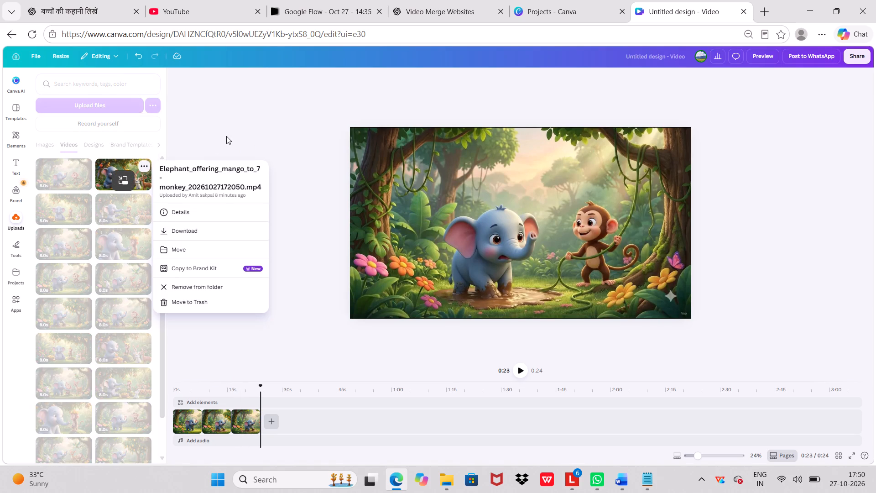
{"action": "left_click", "coordinate": [83, 203]}
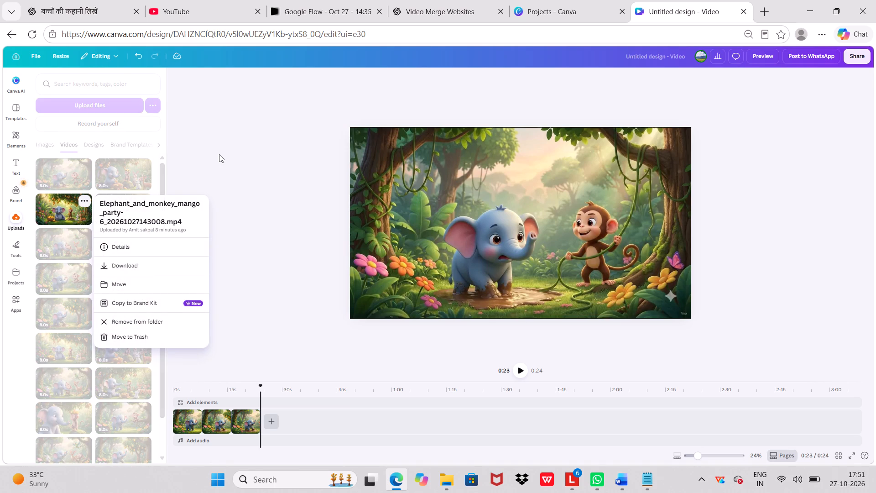
{"action": "left_click", "coordinate": [219, 154]}
{"action": "left_click", "coordinate": [84, 236]}
{"action": "left_click", "coordinate": [256, 174]}
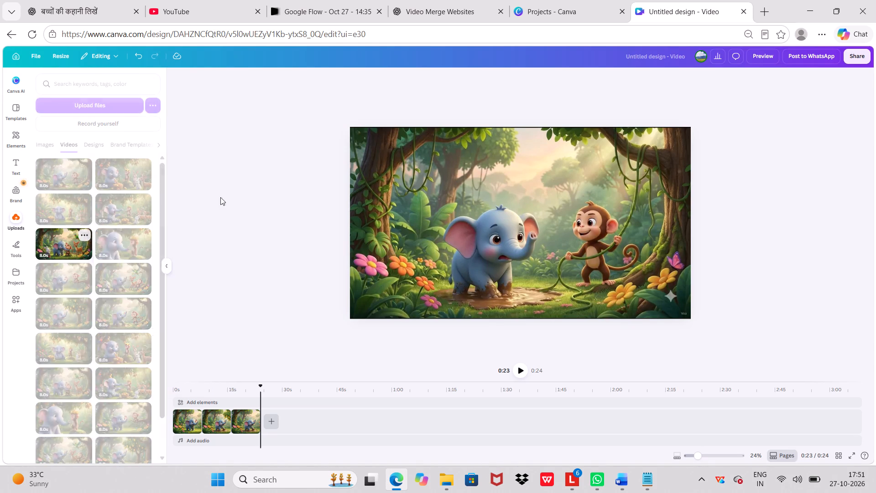
{"action": "left_click", "coordinate": [85, 271]}
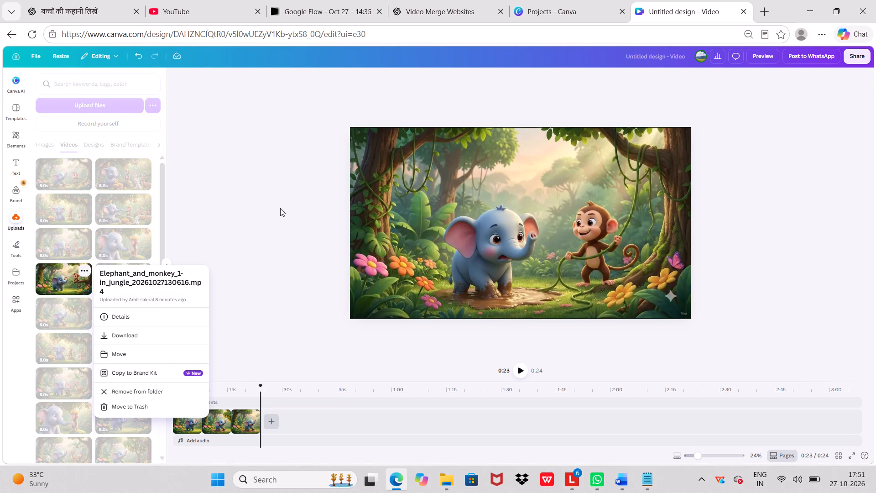
{"action": "left_click", "coordinate": [280, 208]}
{"action": "left_click", "coordinate": [82, 304]}
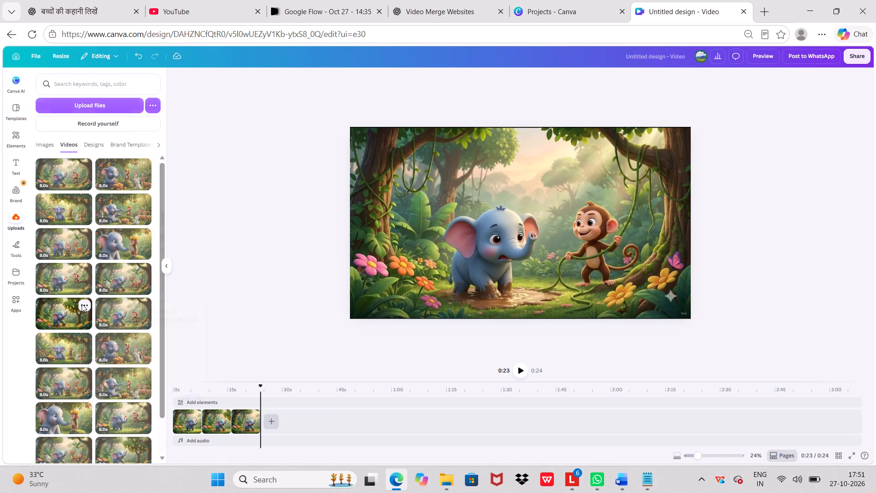
{"action": "left_click", "coordinate": [240, 215]}
{"action": "left_click", "coordinate": [84, 340]}
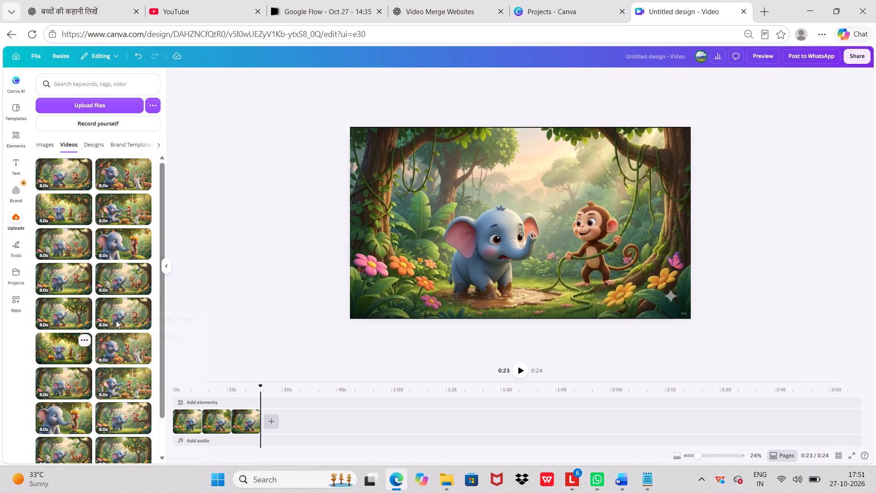
{"action": "left_click", "coordinate": [234, 220]}
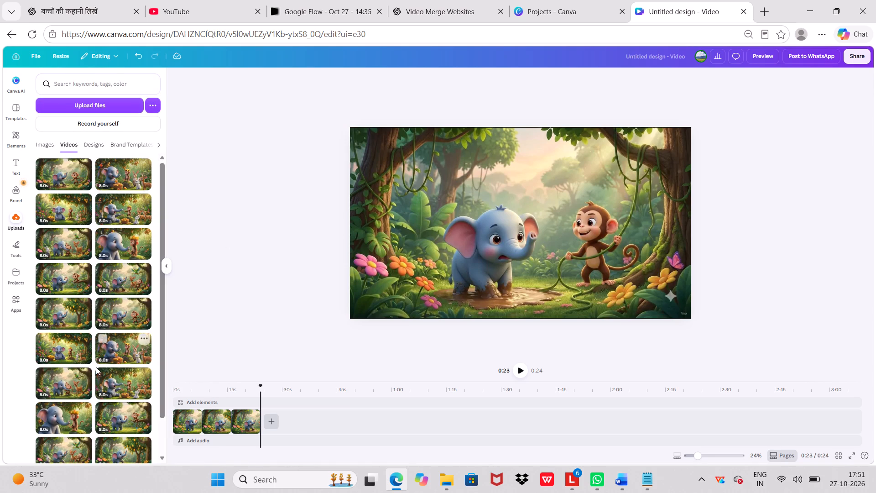
{"action": "left_click", "coordinate": [86, 376]}
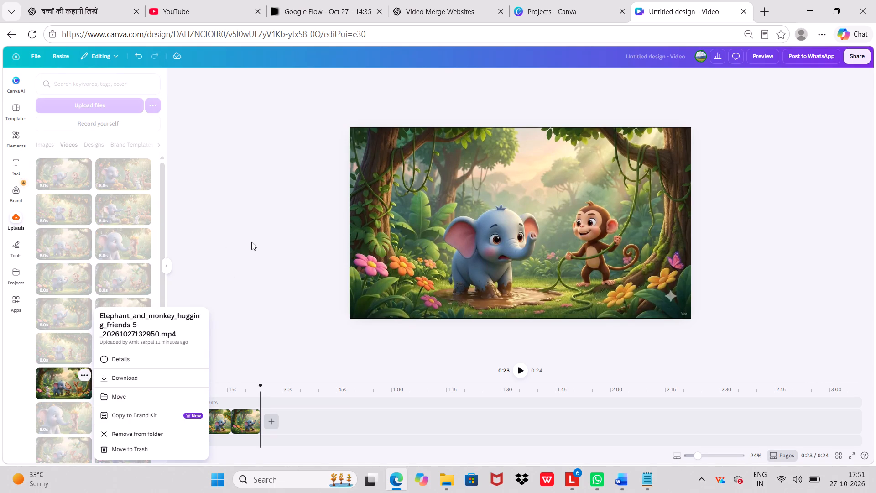
{"action": "left_click", "coordinate": [251, 242]}
{"action": "left_click", "coordinate": [88, 410]}
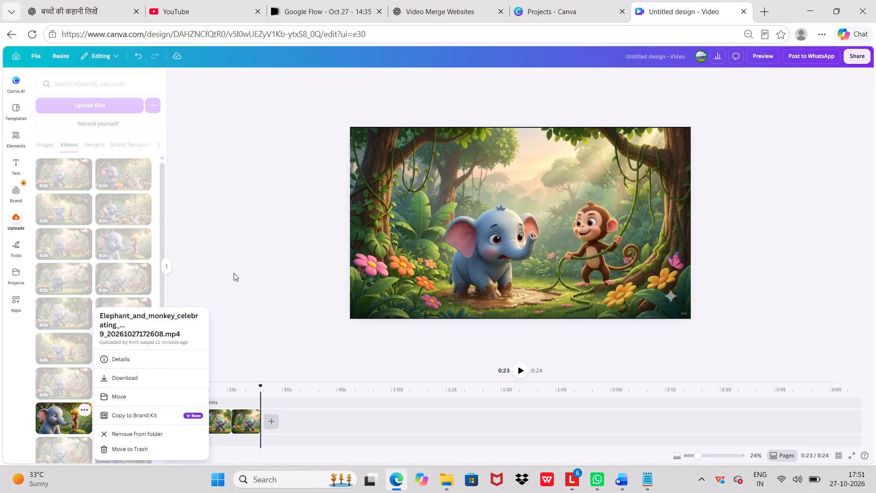
{"action": "left_click", "coordinate": [236, 263]}
Check the file name of the vine-pulling clip at the end of the uploads and add it after scene 3 on the timeline.
{"action": "scroll", "coordinate": [56, 377], "scroll_direction": "down", "scroll_amount": 2}
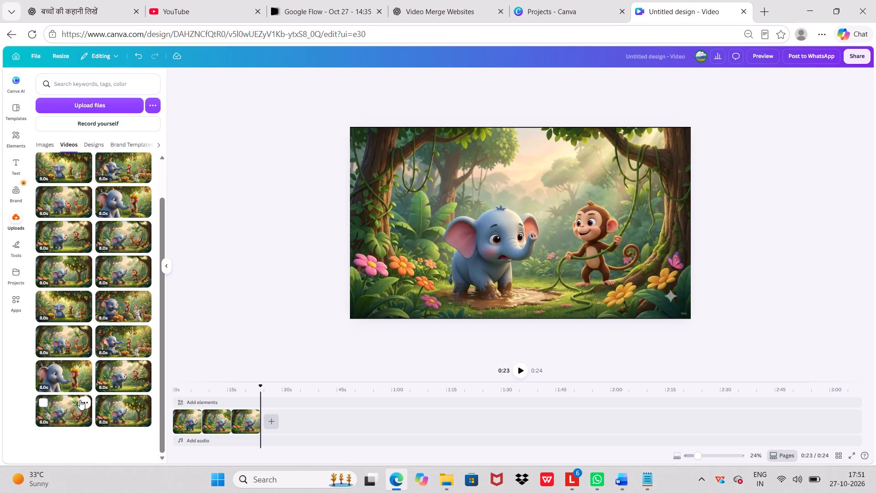
{"action": "left_click", "coordinate": [80, 400]}
{"action": "left_click", "coordinate": [273, 251]}
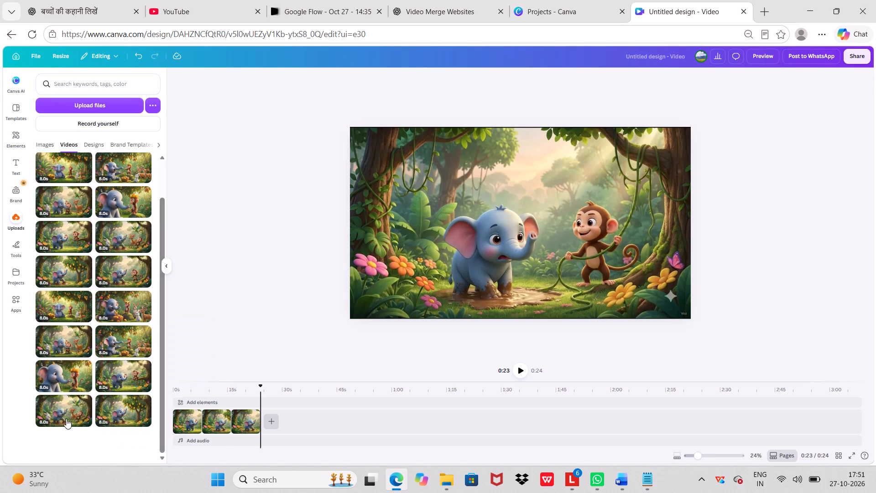
{"action": "left_click_drag", "start_coordinate": [55, 411], "coordinate": [274, 420]}
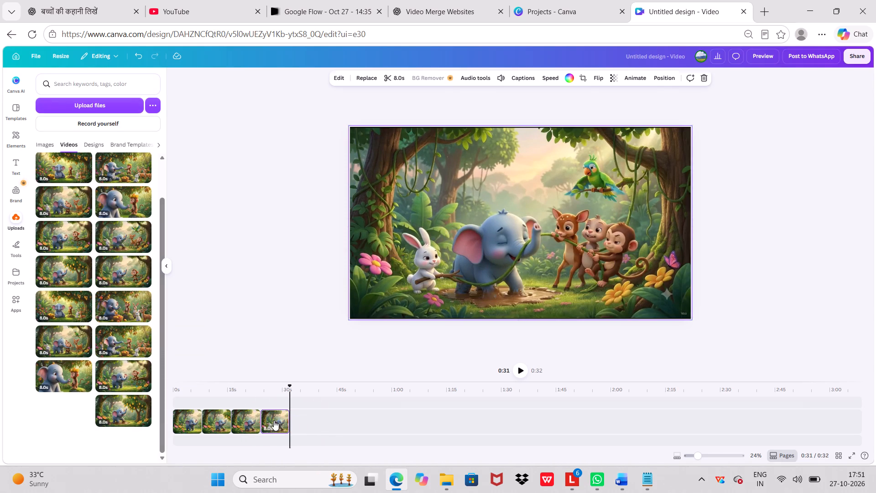
Check file names for the scene 5 clip, Elephant and monkey hugging friends, and add it after scene 4 on the timeline.
{"action": "scroll", "coordinate": [113, 354], "scroll_direction": "up", "scroll_amount": 9}
{"action": "left_click", "coordinate": [81, 200]}
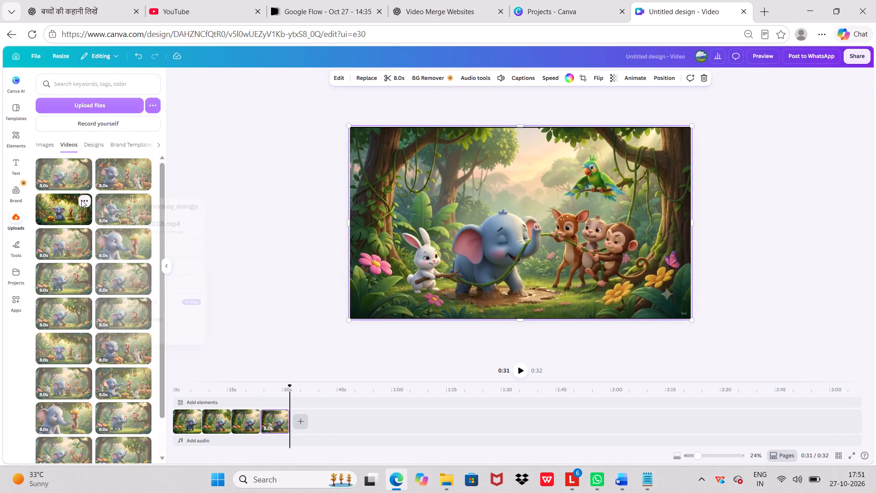
{"action": "left_click", "coordinate": [209, 168]}
{"action": "left_click", "coordinate": [86, 166]}
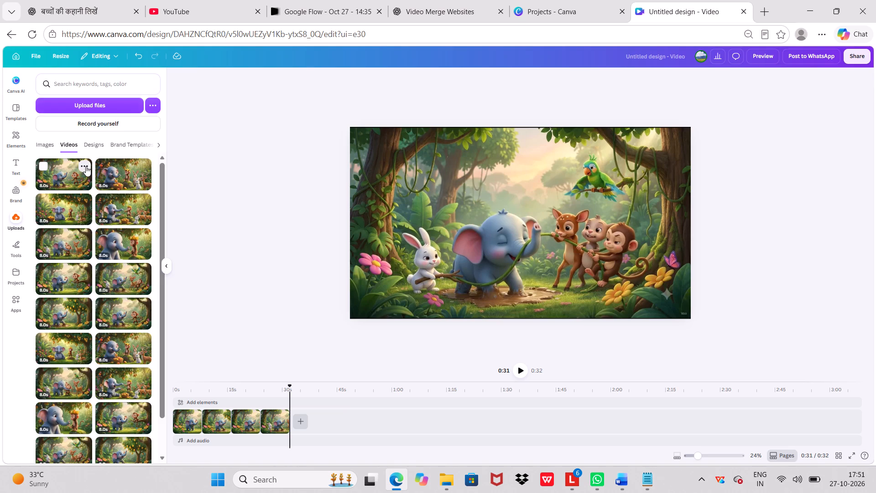
{"action": "left_click", "coordinate": [235, 158]}
{"action": "left_click", "coordinate": [81, 236]}
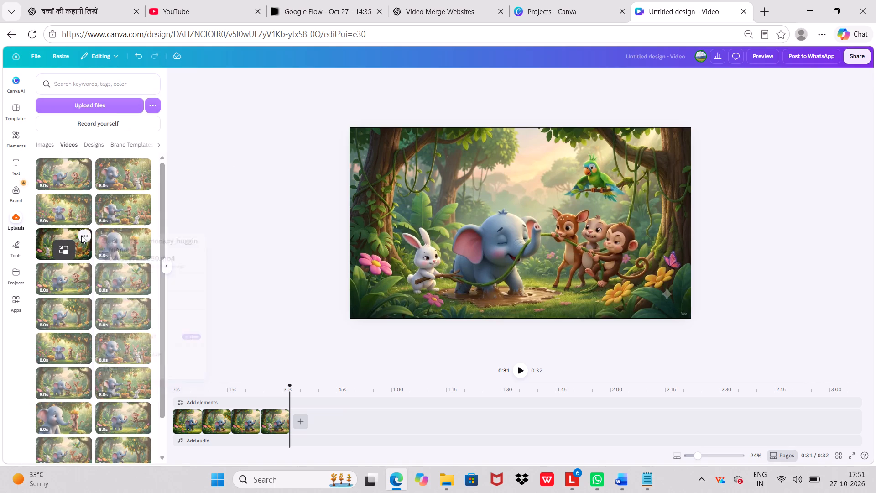
{"action": "left_click", "coordinate": [229, 201]}
{"action": "left_click_drag", "start_coordinate": [61, 237], "coordinate": [283, 356]}
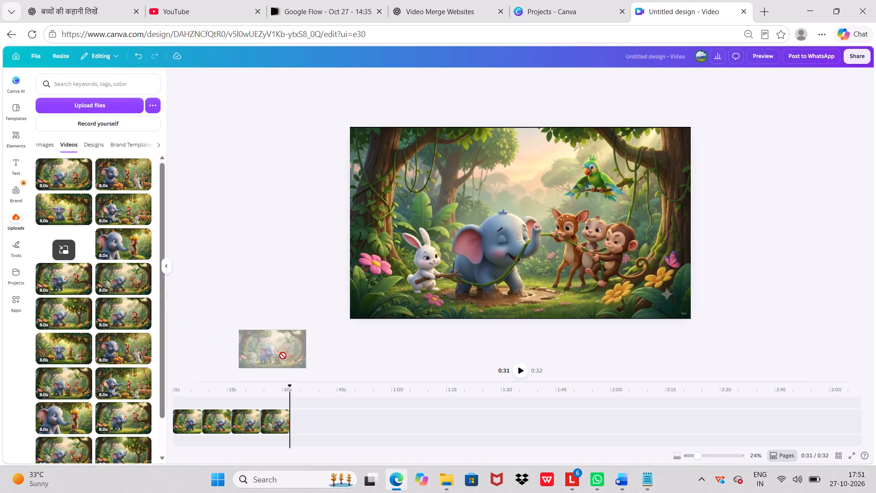
{"action": "left_click_drag", "start_coordinate": [283, 356], "coordinate": [320, 417]}
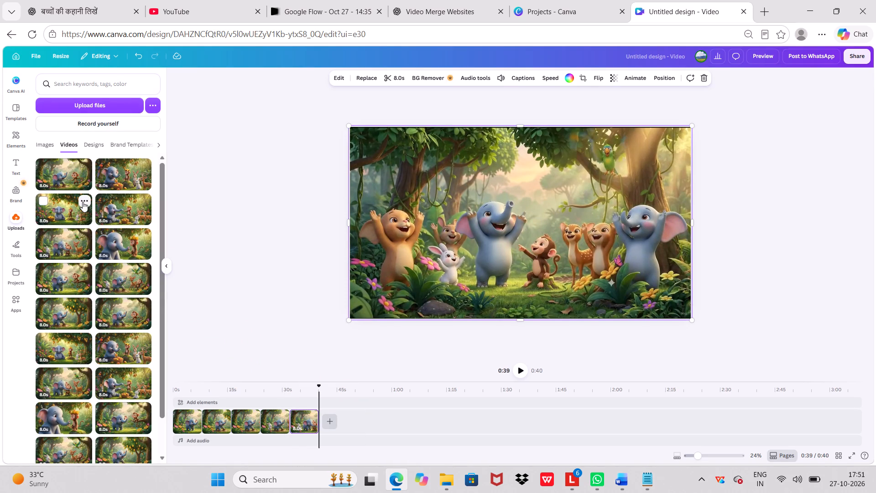
Verify the scene 6 clip, Elephant and monkey mango party, by its file name and add it after scene 5 on the timeline.
{"action": "left_click", "coordinate": [83, 202]}
{"action": "left_click", "coordinate": [229, 168]}
{"action": "left_click_drag", "start_coordinate": [46, 208], "coordinate": [136, 252]}
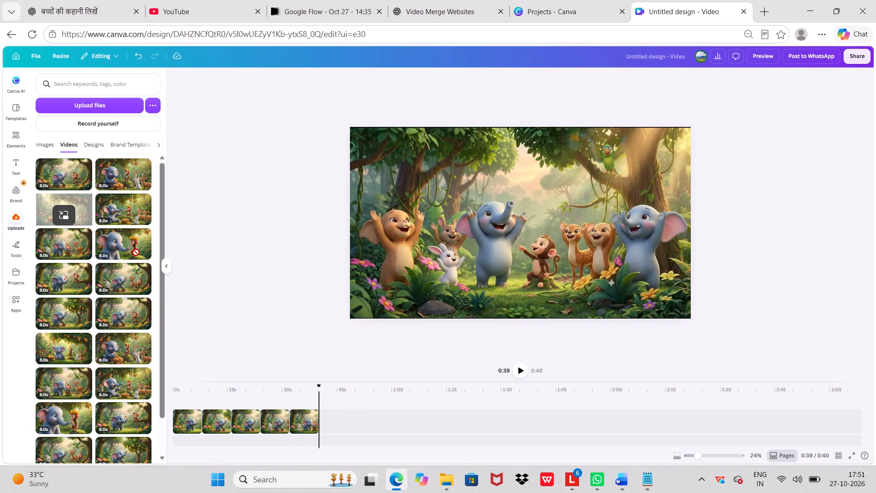
{"action": "left_click_drag", "start_coordinate": [136, 252], "coordinate": [333, 420]}
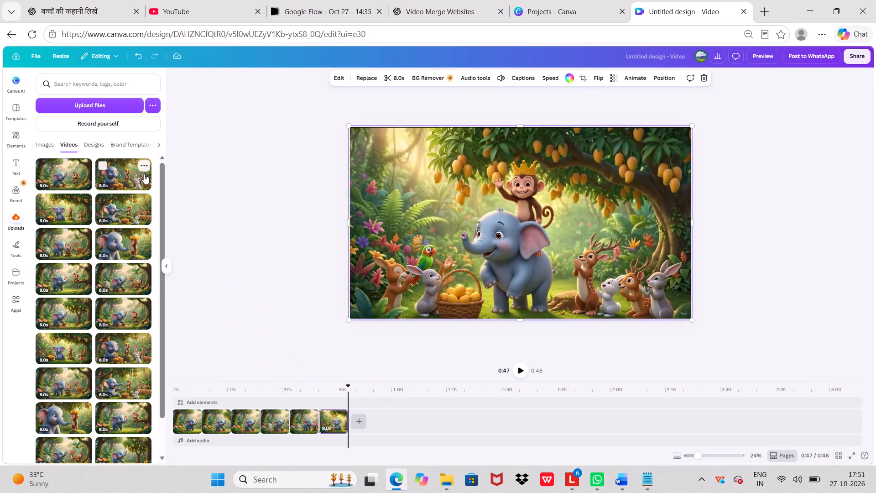
Verify the scene 7 clip, Elephant offering mango to monkey, by its file name and add it after scene 6 on the timeline.
{"action": "left_click", "coordinate": [144, 170]}
{"action": "left_click", "coordinate": [240, 136]}
{"action": "left_click_drag", "start_coordinate": [129, 170], "coordinate": [276, 287]}
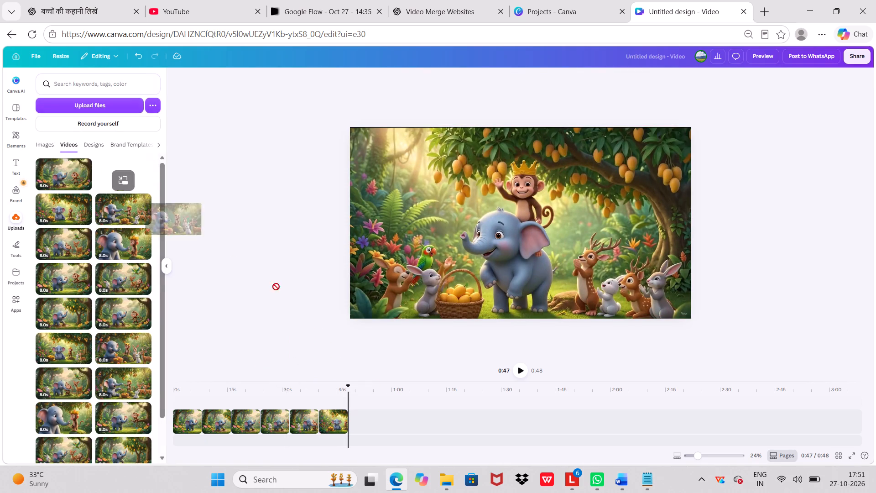
{"action": "left_click_drag", "start_coordinate": [276, 287], "coordinate": [384, 417]}
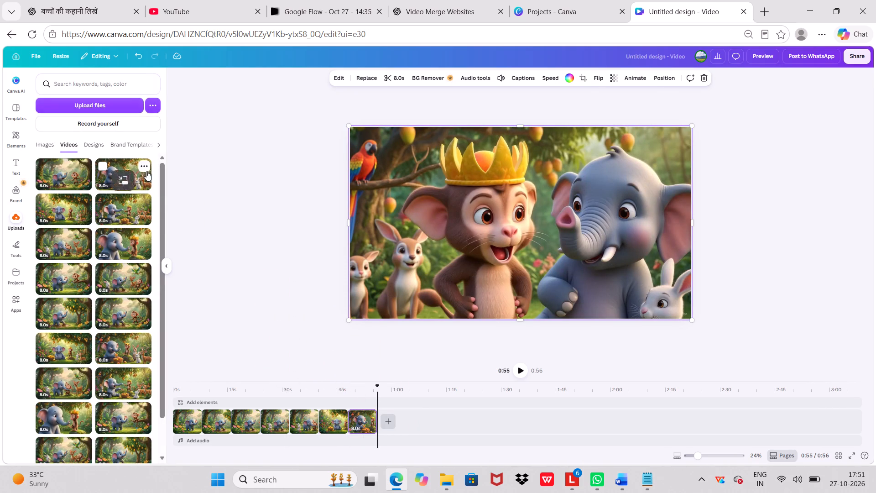
Check file names for the scene 8 clip and add it after scene 7 on the timeline.
{"action": "left_click", "coordinate": [145, 168]}
{"action": "left_click", "coordinate": [240, 128]}
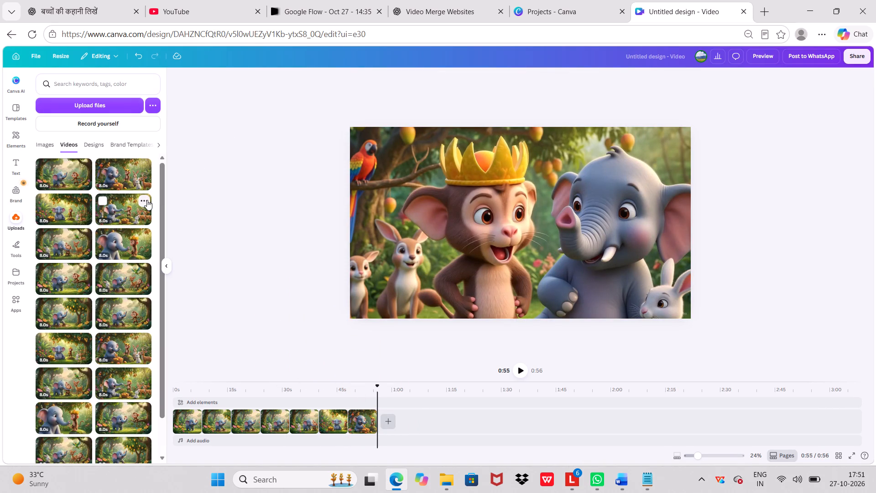
{"action": "left_click", "coordinate": [147, 200]}
{"action": "left_click", "coordinate": [227, 154]}
{"action": "left_click_drag", "start_coordinate": [119, 204], "coordinate": [408, 420]}
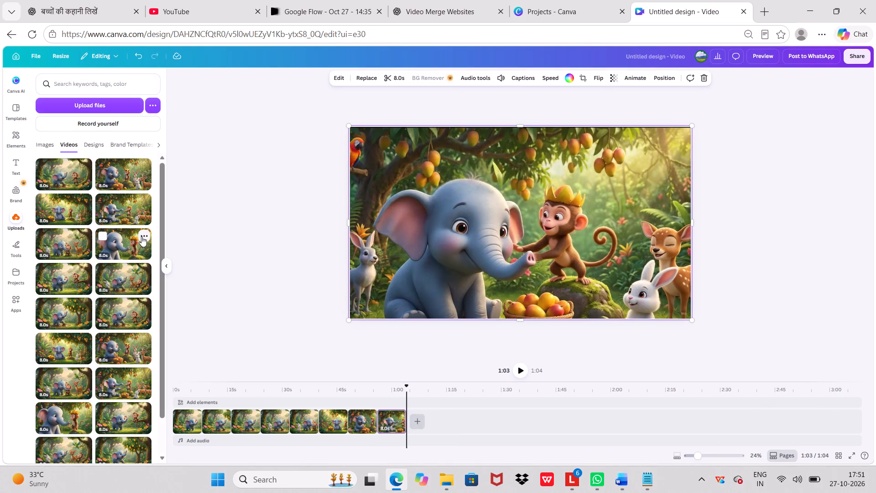
Verify the scene 9 clip, Elephant and monkey celebrating, by its file name and add it as the timeline's last clip.
{"action": "left_click", "coordinate": [141, 236]}
{"action": "left_click", "coordinate": [247, 192]}
{"action": "left_click_drag", "start_coordinate": [123, 238], "coordinate": [348, 368]}
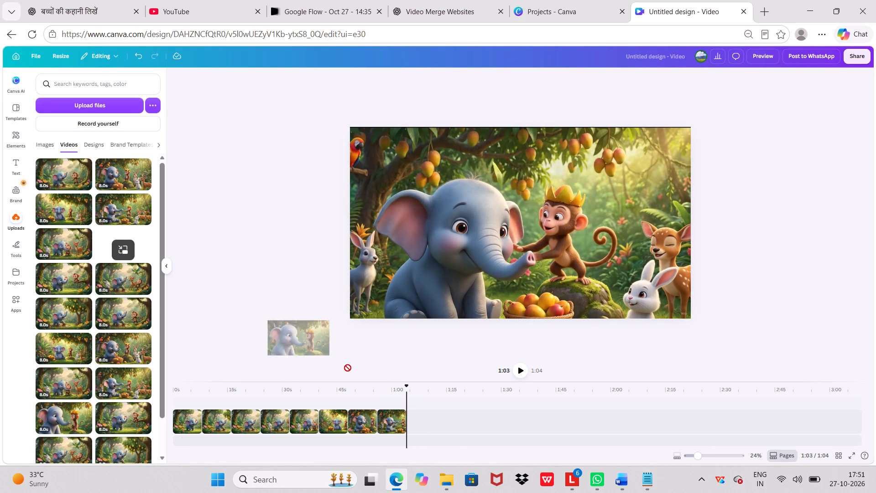
{"action": "left_click_drag", "start_coordinate": [348, 368], "coordinate": [426, 418]}
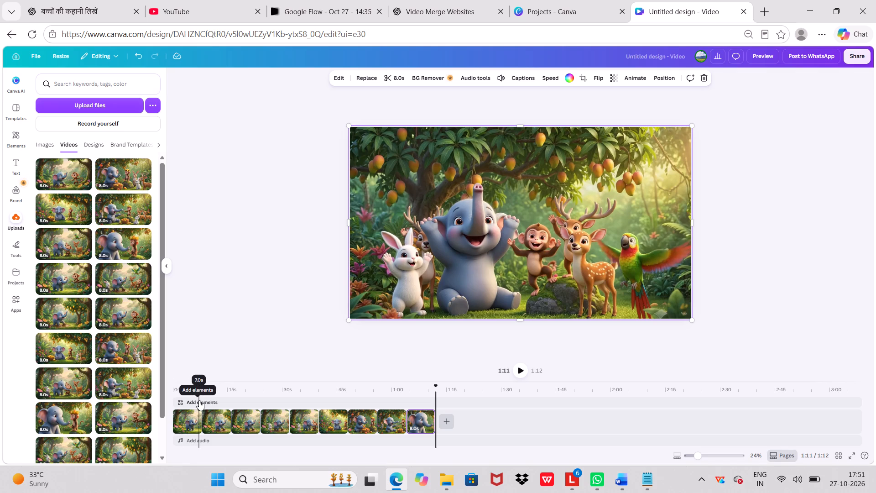
{"action": "left_click", "coordinate": [539, 0]}
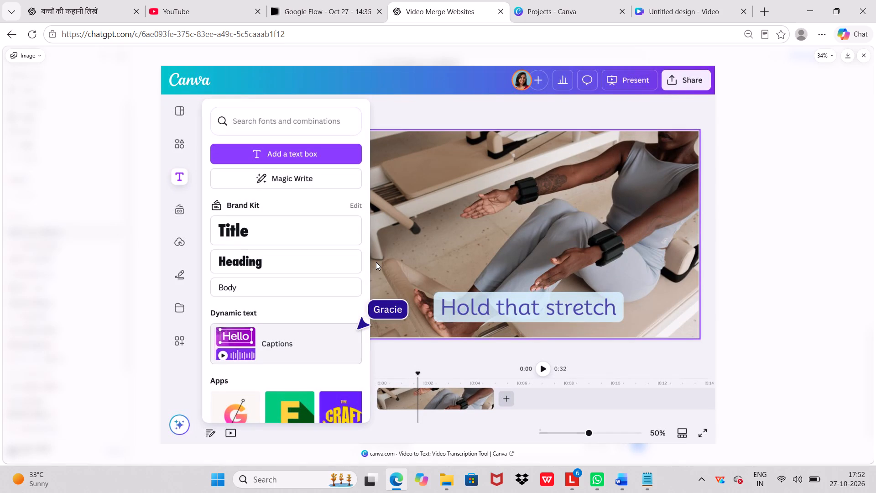
{"action": "left_click", "coordinate": [761, 238]}
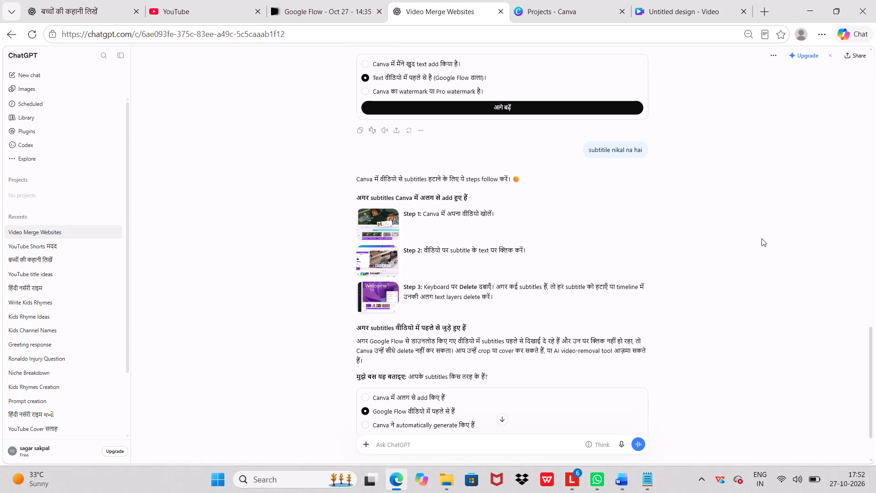
Switch to the Canva video design and play the scene 8 clip, pausing at 0:59 on the subtitle.
{"action": "left_click", "coordinate": [653, 0]}
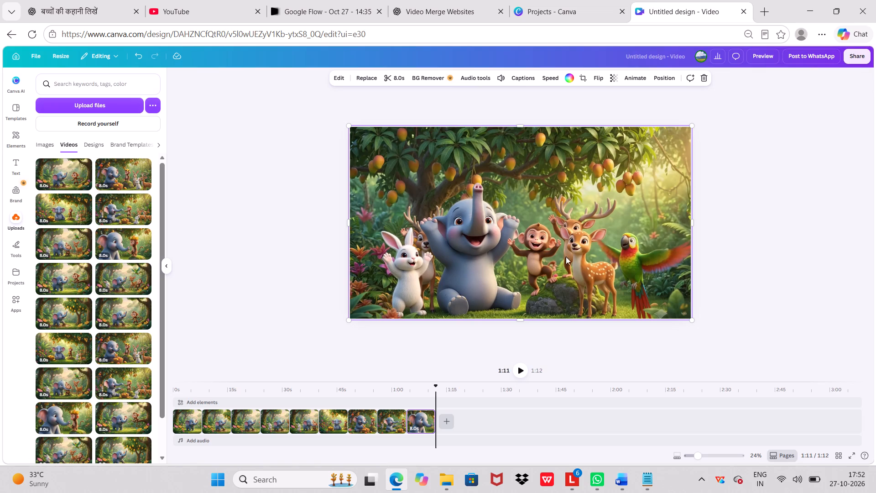
{"action": "left_click", "coordinate": [383, 423]}
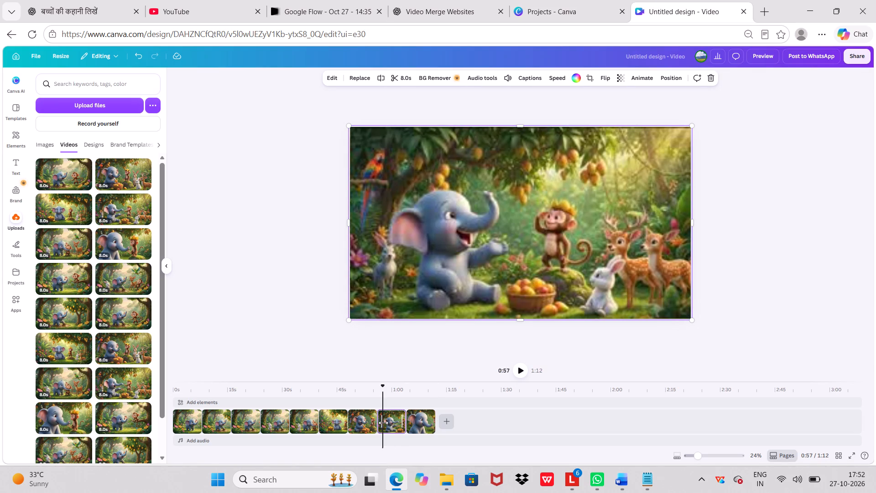
{"action": "left_click", "coordinate": [519, 368]}
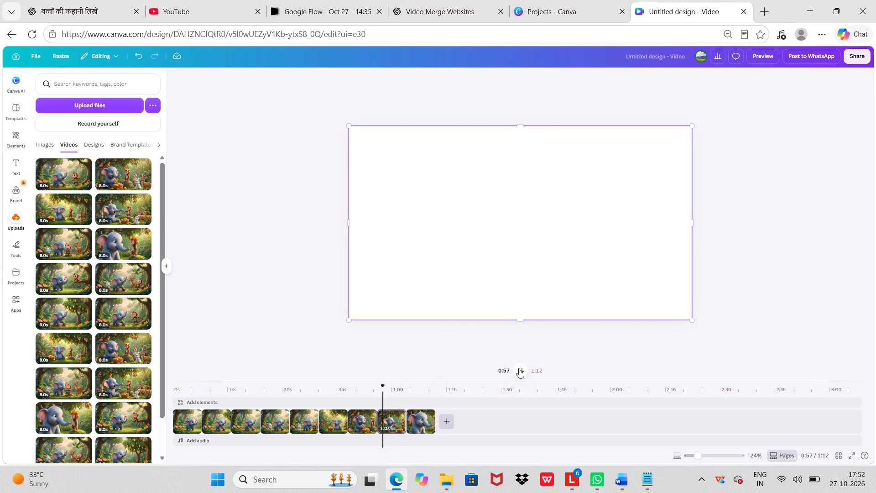
{"action": "left_click", "coordinate": [520, 290]}
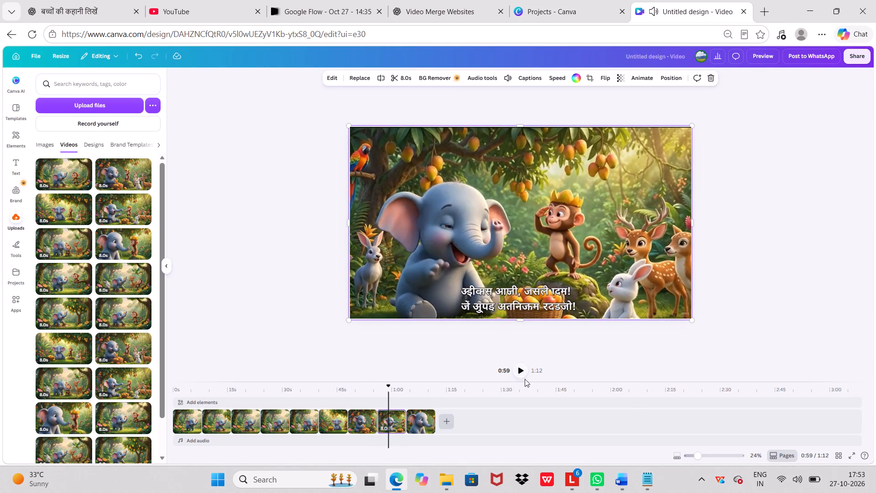
Show view-only captions for the scene 8 clip.
{"action": "right_click", "coordinate": [509, 292]}
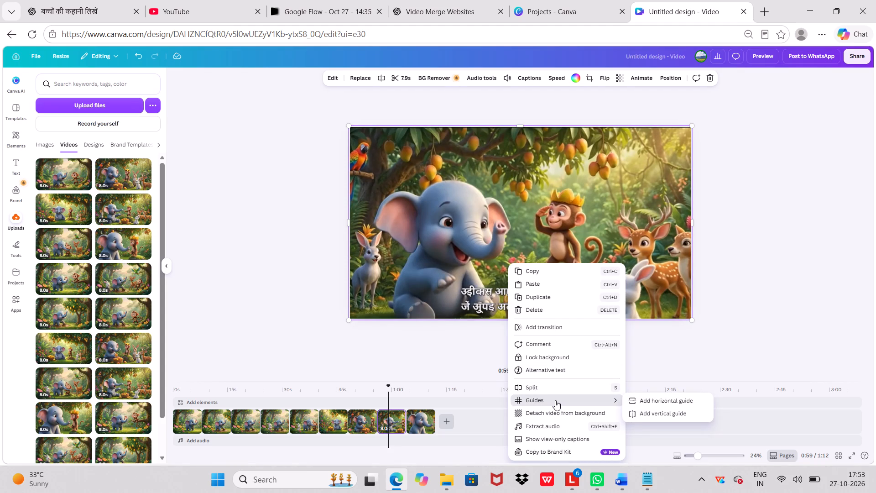
{"action": "left_click", "coordinate": [569, 440]}
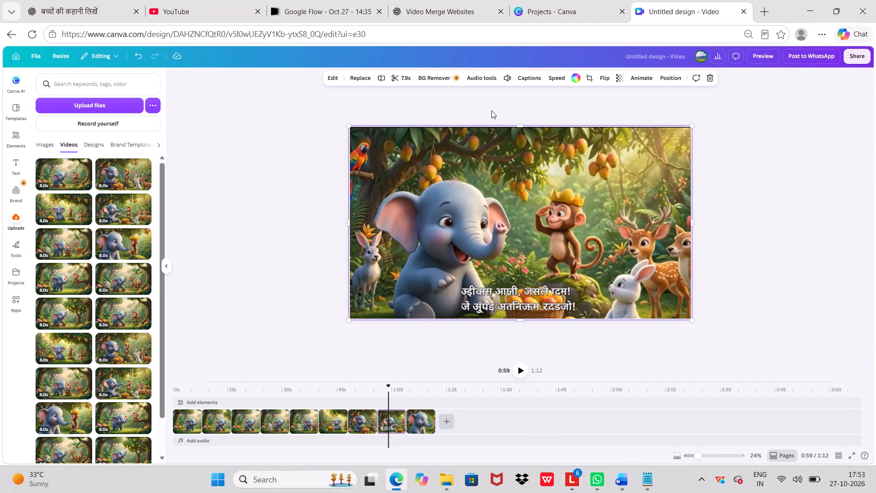
Check the scene 8 clip's caption and transparency options for a way to remove the subtitle, keeping transparency at 100.
{"action": "left_click", "coordinate": [530, 79]}
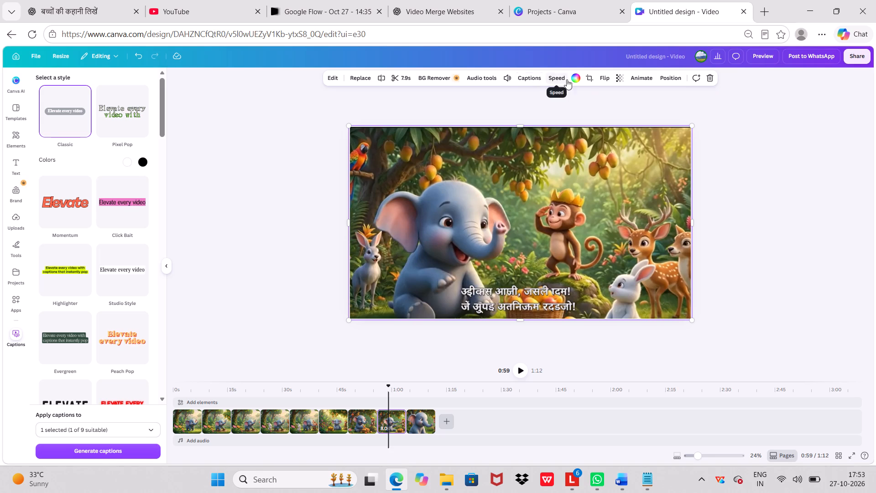
{"action": "left_click", "coordinate": [620, 79]}
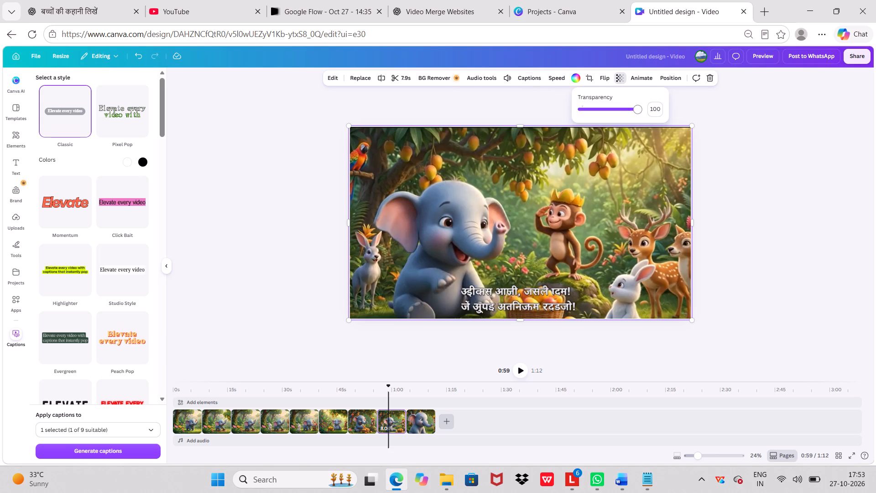
{"action": "left_click_drag", "start_coordinate": [637, 110], "coordinate": [643, 110]}
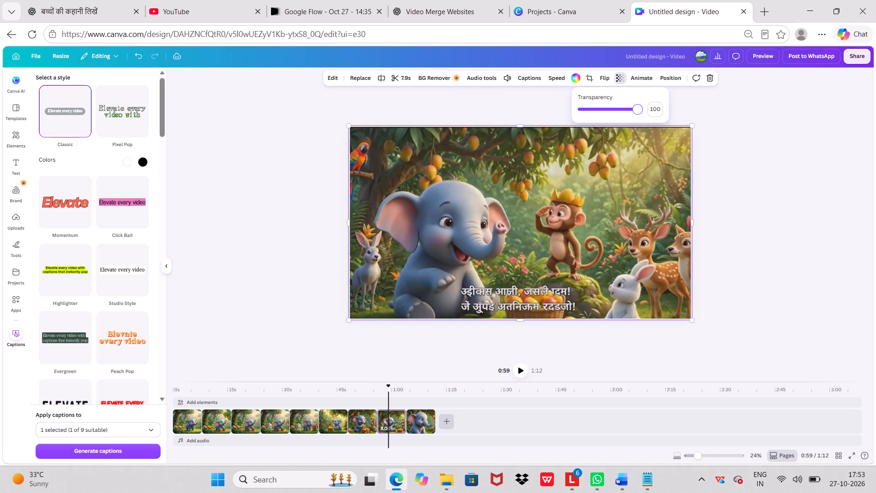
{"action": "left_click_drag", "start_coordinate": [643, 110], "coordinate": [641, 110]}
{"action": "left_click", "coordinate": [720, 110]}
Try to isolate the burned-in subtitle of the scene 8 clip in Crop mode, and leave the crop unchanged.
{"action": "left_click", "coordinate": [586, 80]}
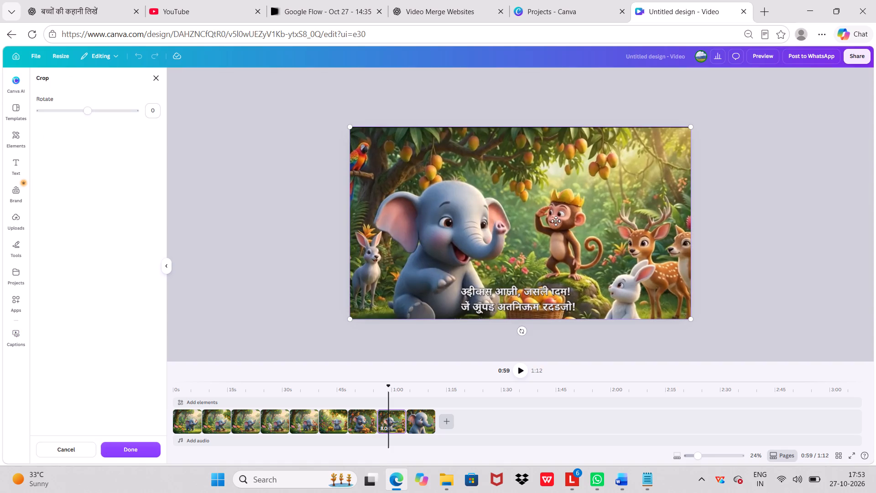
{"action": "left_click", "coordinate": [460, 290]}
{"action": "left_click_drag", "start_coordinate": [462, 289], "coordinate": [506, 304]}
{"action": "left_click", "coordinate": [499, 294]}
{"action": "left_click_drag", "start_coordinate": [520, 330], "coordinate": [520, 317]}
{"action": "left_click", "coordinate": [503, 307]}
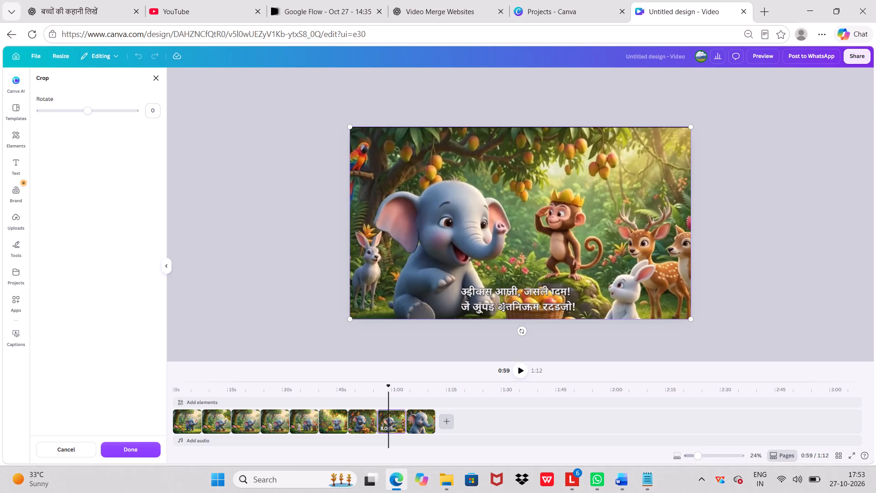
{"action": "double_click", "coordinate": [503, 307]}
Look through the scene 8 clip's context commands, audio tools and replacement options for a way to remove the subtitle.
{"action": "right_click", "coordinate": [506, 292]}
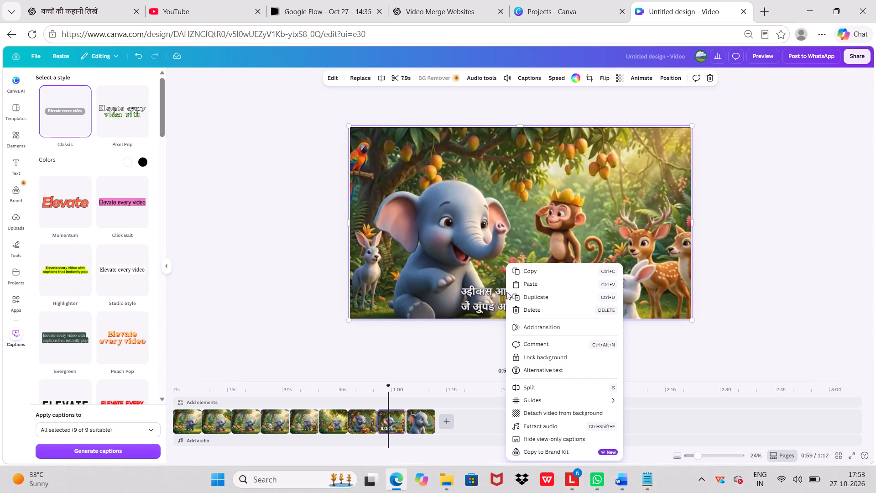
{"action": "left_click", "coordinate": [474, 330]}
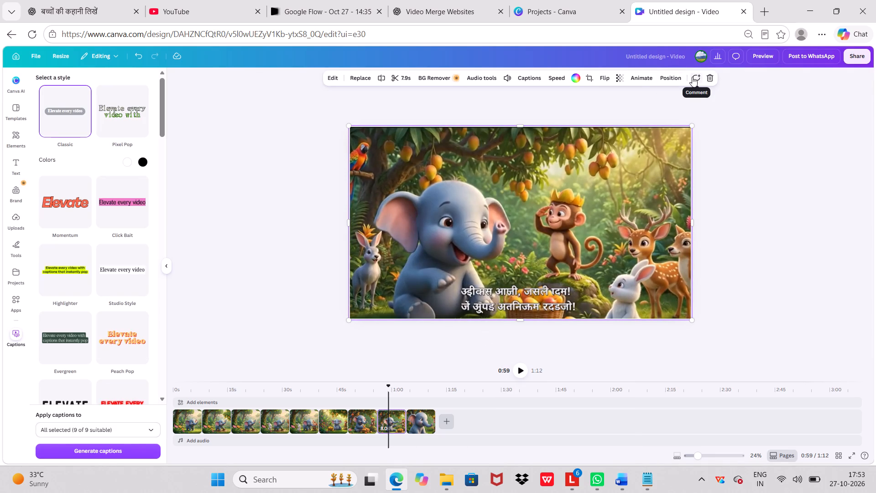
{"action": "left_click", "coordinate": [485, 78]}
{"action": "left_click", "coordinate": [397, 104]}
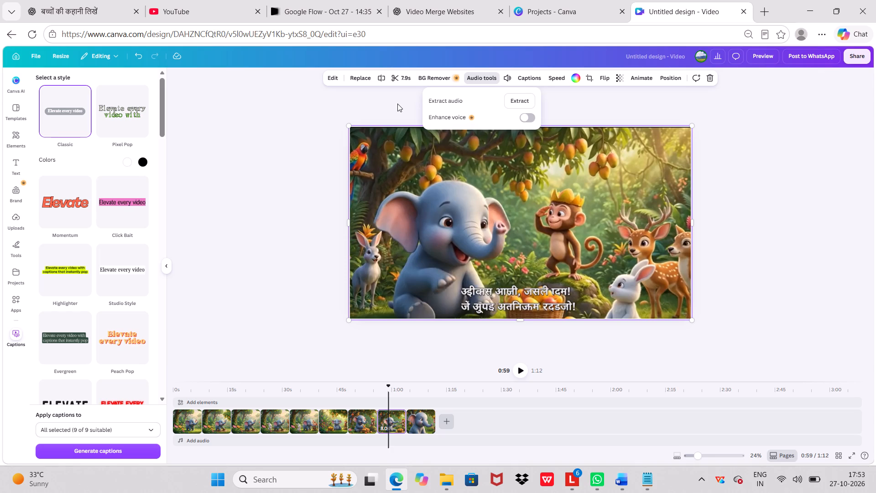
{"action": "left_click", "coordinate": [358, 79]}
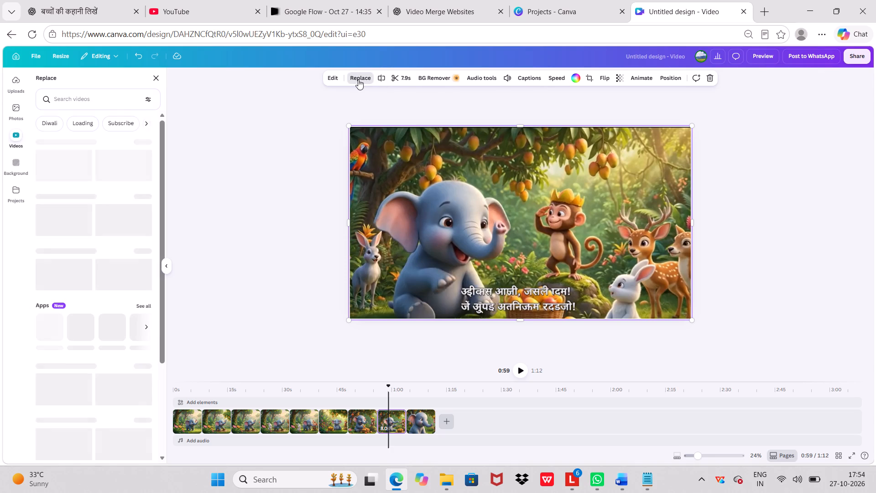
{"action": "left_click", "coordinate": [285, 105]}
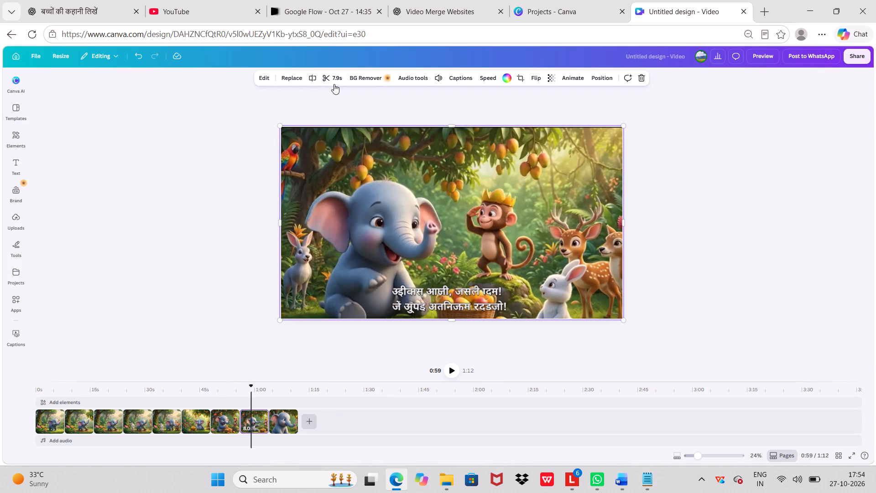
Examine the scene 8 clip's editing options and browse the full filter list without applying a filter.
{"action": "left_click", "coordinate": [266, 77]}
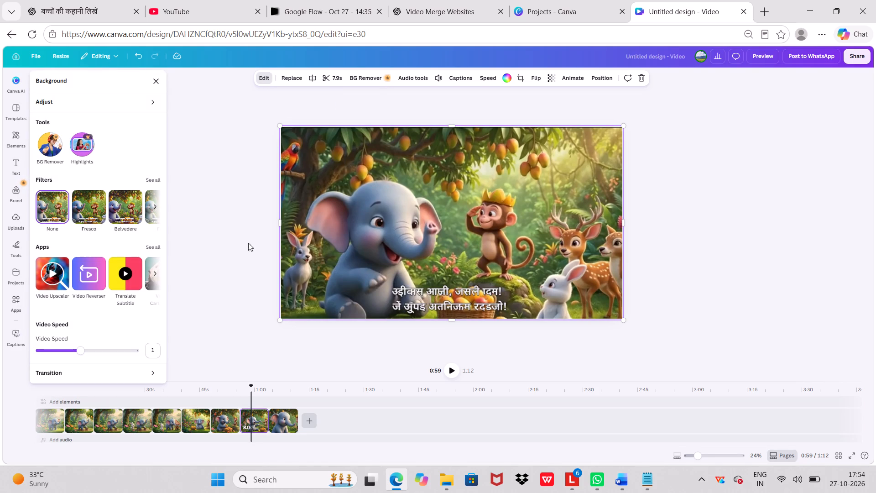
{"action": "left_click", "coordinate": [156, 178]}
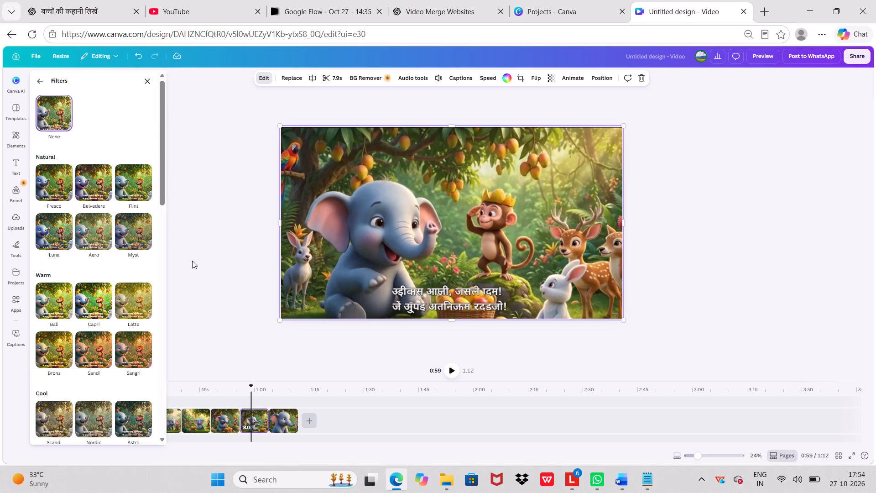
{"action": "left_click_drag", "start_coordinate": [164, 148], "coordinate": [180, 246]}
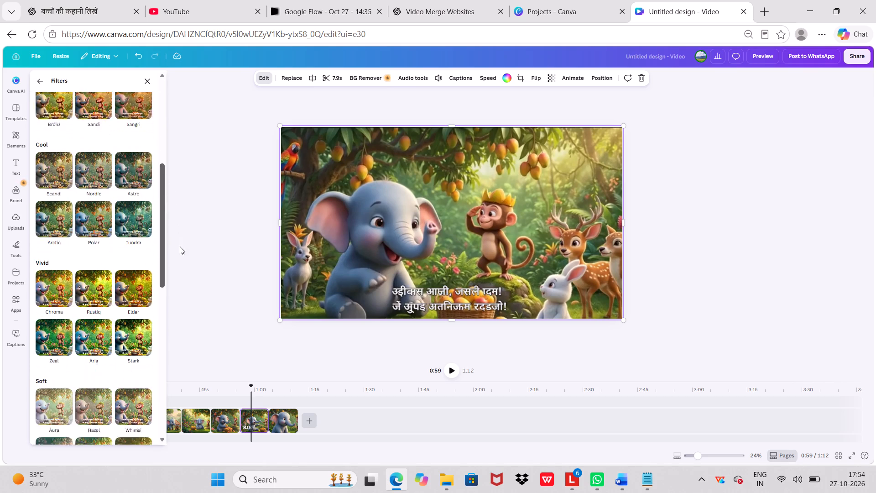
{"action": "left_click_drag", "start_coordinate": [180, 246], "coordinate": [174, 400]}
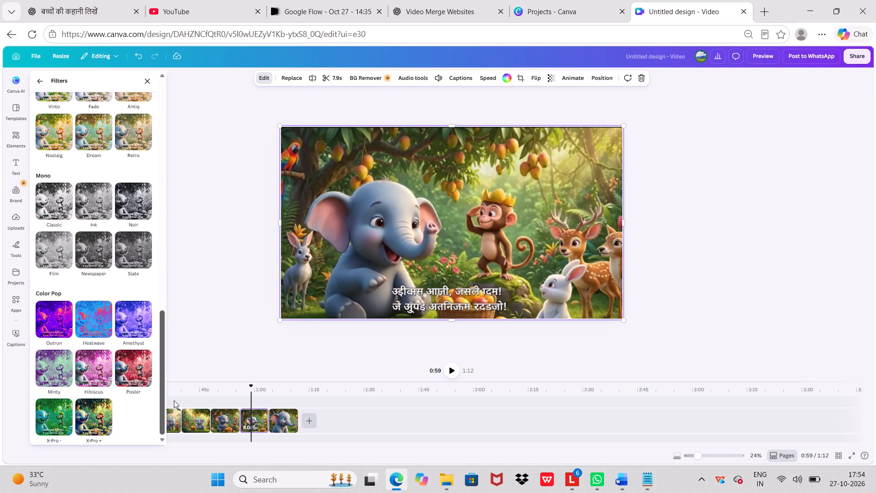
{"action": "left_click_drag", "start_coordinate": [174, 400], "coordinate": [162, 133]}
{"action": "left_click", "coordinate": [209, 133]}
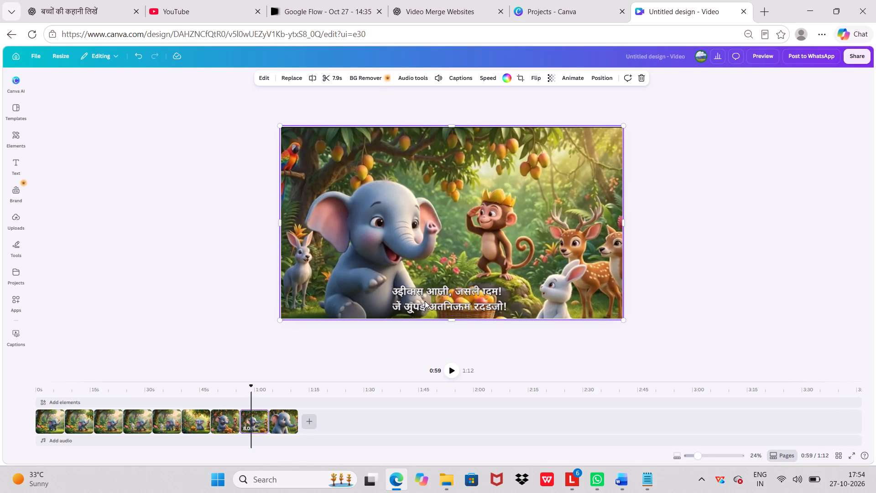
Open the scene 8 clip's alternative text settings from its subtitle area, and close them without entering text.
{"action": "right_click", "coordinate": [435, 291]}
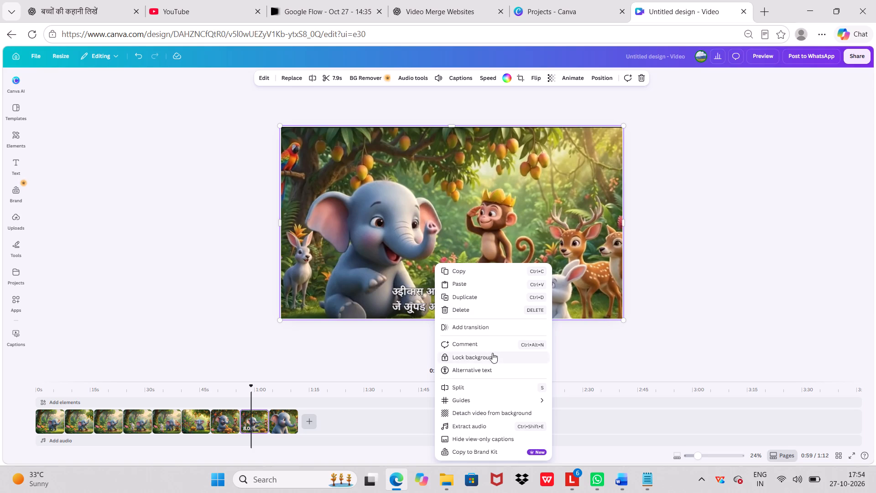
{"action": "left_click", "coordinate": [501, 369]}
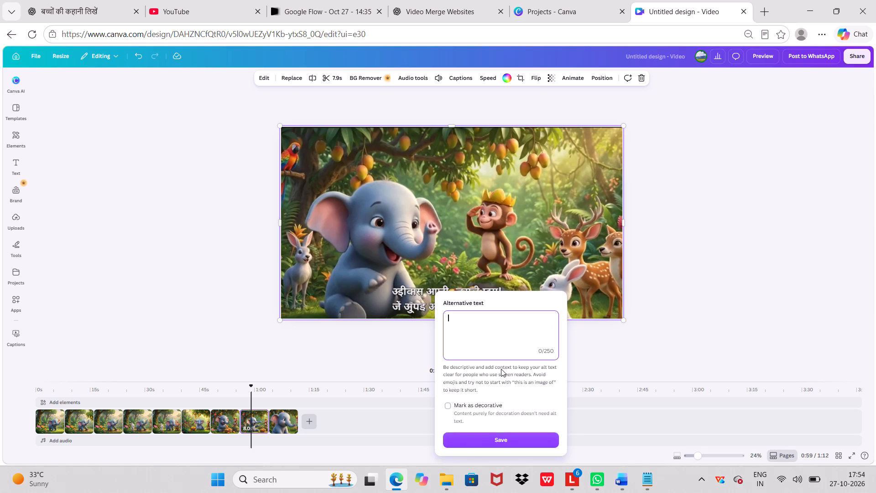
{"action": "left_click", "coordinate": [644, 346]}
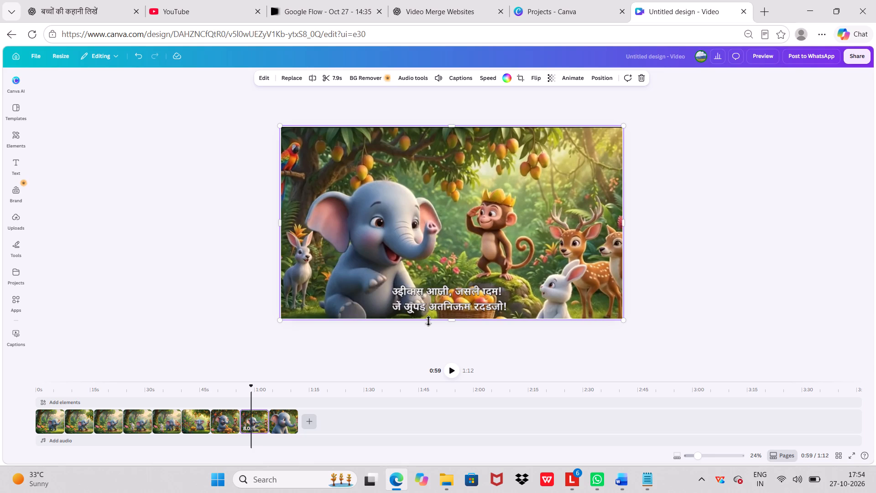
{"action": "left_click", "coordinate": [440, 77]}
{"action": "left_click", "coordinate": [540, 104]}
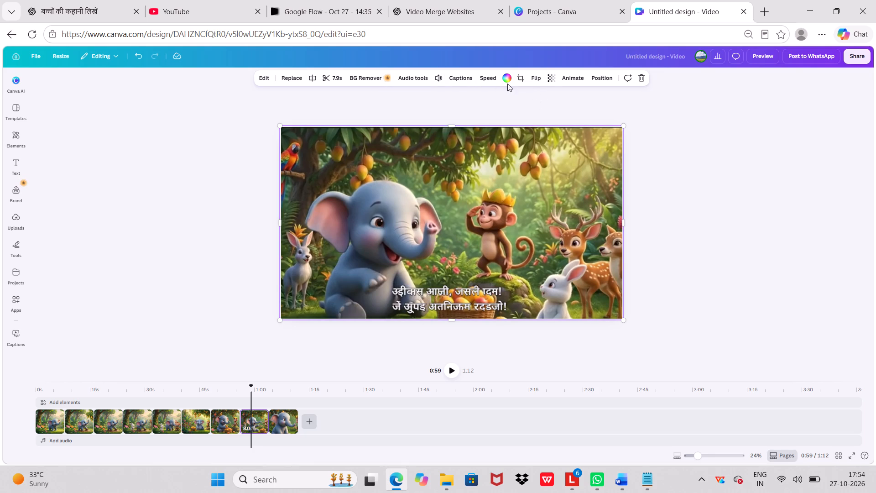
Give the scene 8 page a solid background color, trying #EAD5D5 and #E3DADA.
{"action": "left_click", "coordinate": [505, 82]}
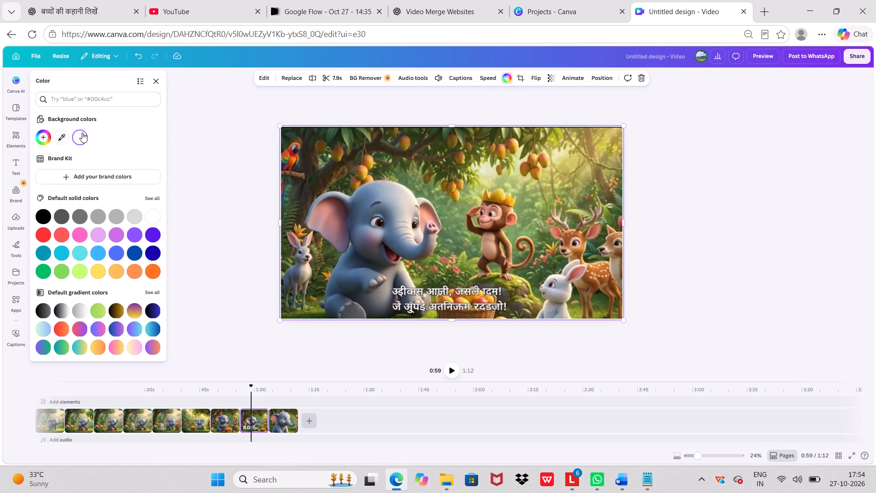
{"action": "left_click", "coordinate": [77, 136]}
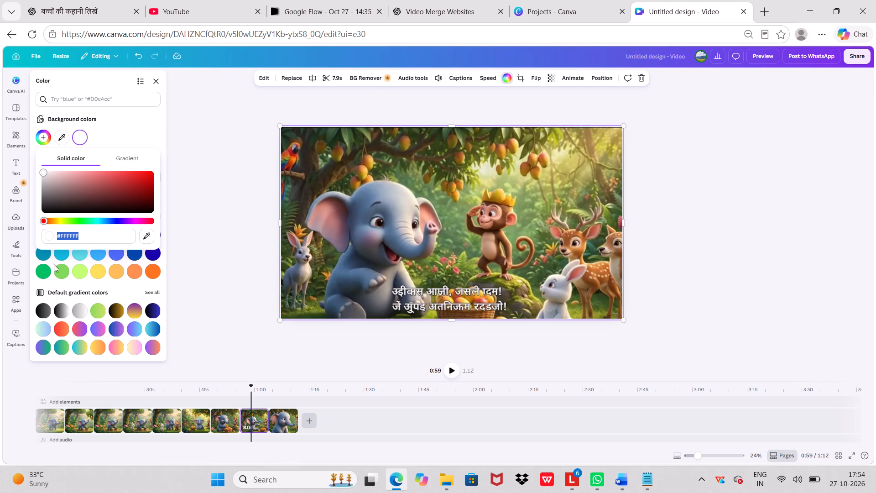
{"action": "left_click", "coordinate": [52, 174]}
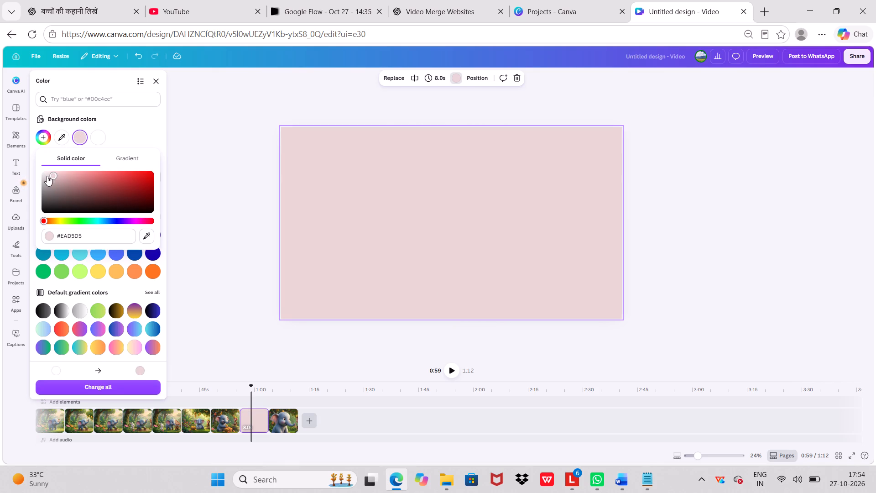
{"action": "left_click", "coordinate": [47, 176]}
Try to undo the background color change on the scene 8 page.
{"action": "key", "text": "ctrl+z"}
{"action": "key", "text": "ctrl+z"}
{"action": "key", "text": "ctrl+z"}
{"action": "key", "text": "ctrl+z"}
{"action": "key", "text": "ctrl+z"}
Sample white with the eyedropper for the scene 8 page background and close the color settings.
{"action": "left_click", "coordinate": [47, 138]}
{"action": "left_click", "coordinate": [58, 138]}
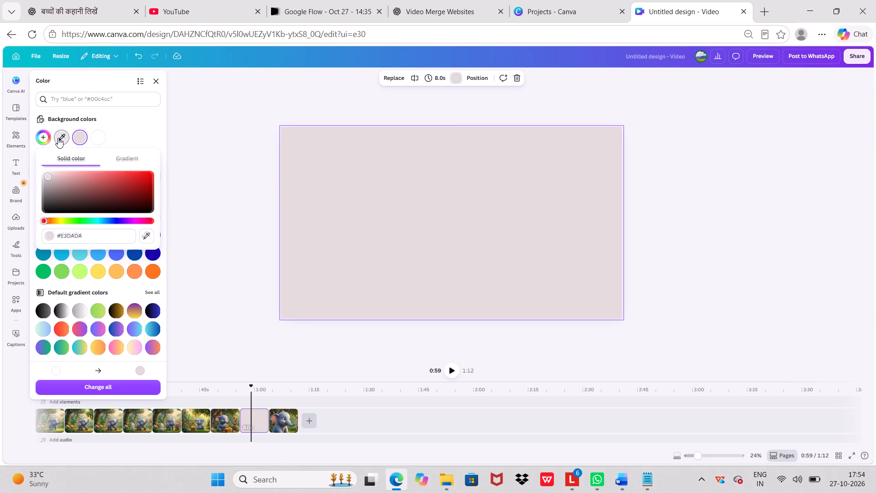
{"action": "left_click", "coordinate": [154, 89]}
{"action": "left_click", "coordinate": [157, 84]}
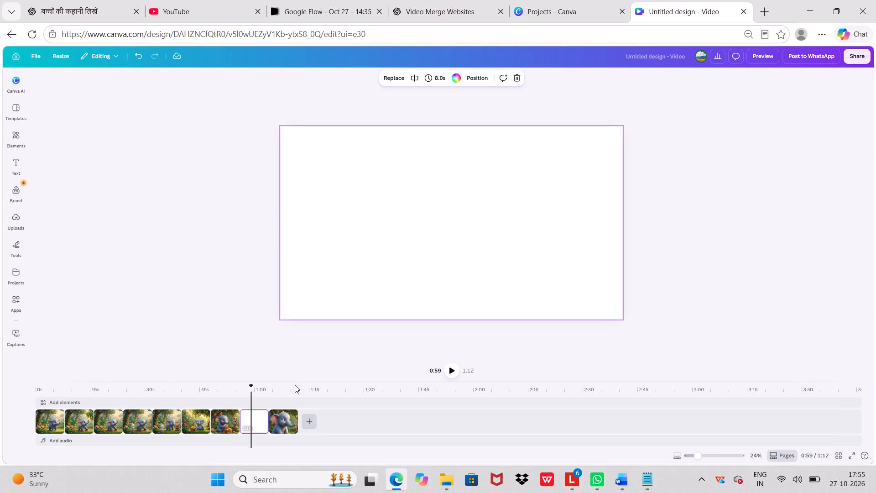
Delete the blank white page in the scene 8 position from the timeline.
{"action": "left_click", "coordinate": [263, 411]}
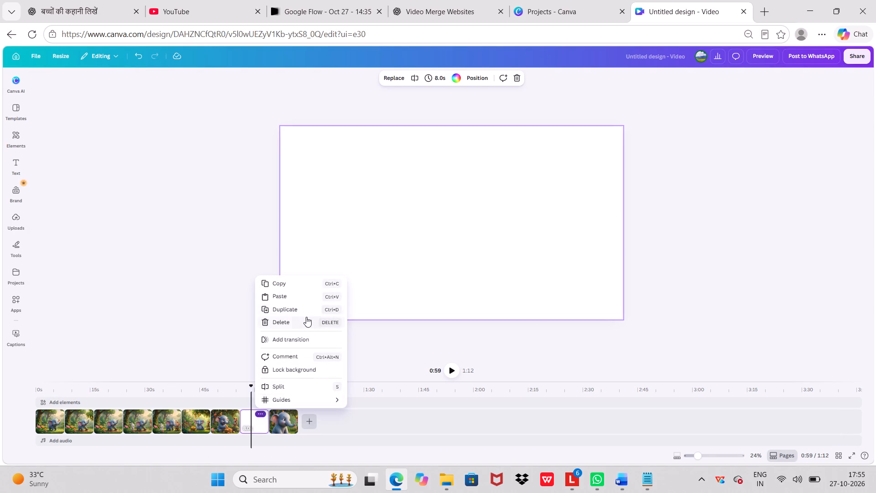
{"action": "left_click", "coordinate": [306, 317]}
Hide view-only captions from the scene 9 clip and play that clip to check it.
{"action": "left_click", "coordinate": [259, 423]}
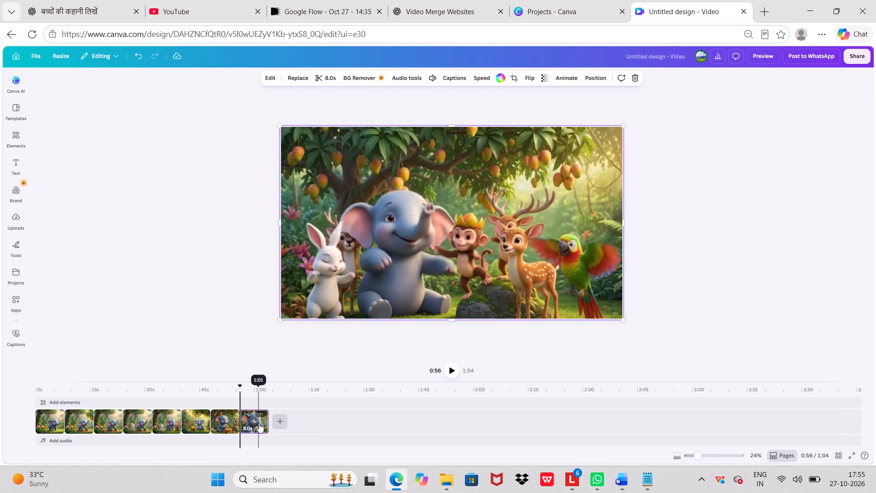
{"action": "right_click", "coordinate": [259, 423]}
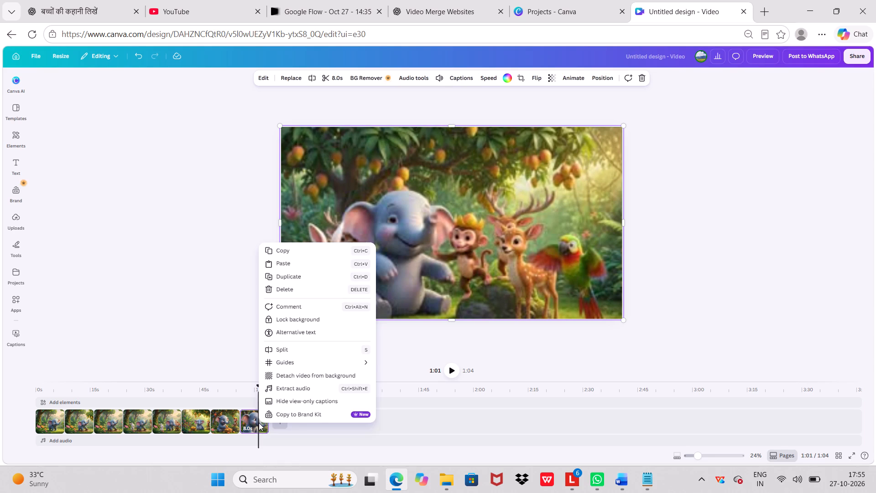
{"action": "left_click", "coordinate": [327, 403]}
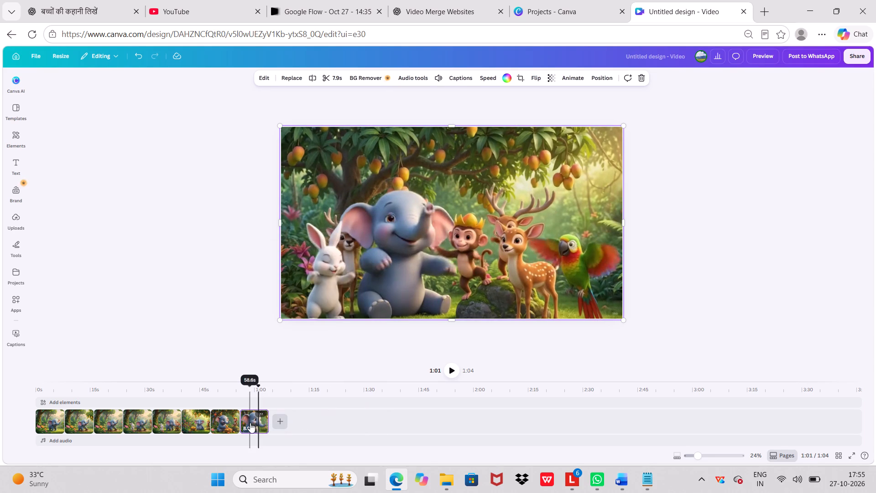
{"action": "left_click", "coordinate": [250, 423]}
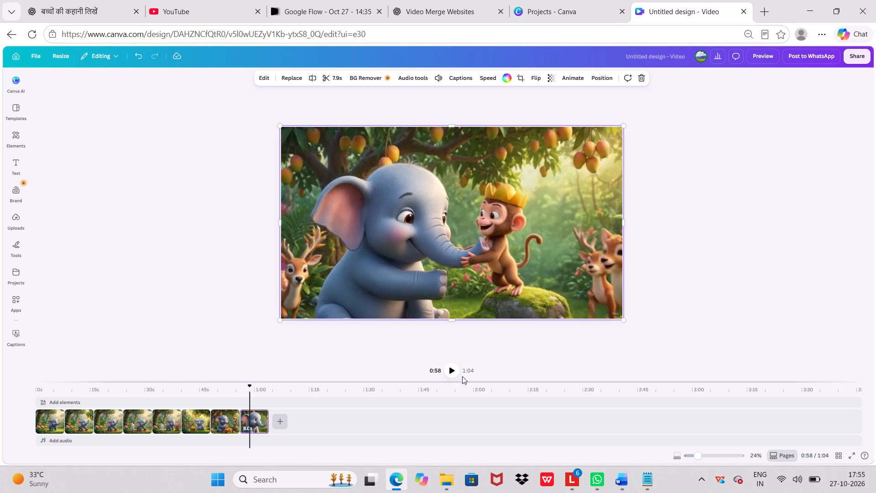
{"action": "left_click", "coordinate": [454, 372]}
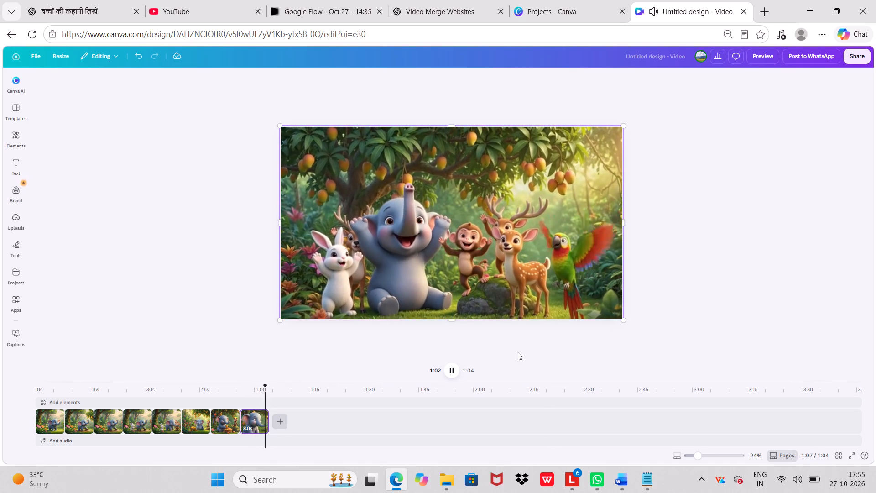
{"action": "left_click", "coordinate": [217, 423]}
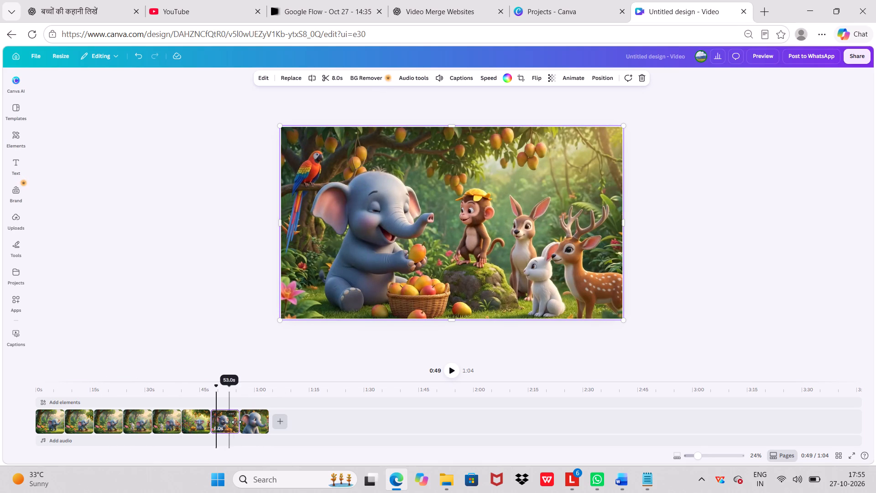
Delete the scene 9 clip from the end of the timeline.
{"action": "left_click", "coordinate": [250, 421]}
{"action": "right_click", "coordinate": [250, 421]}
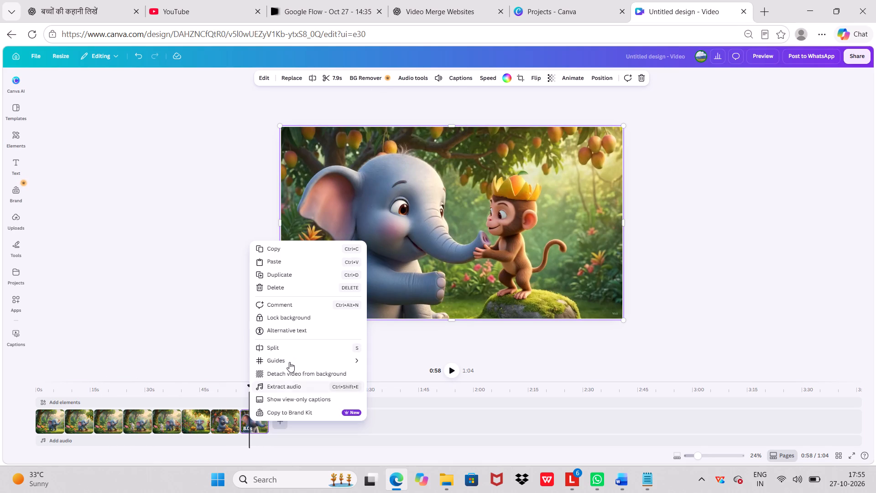
{"action": "left_click", "coordinate": [291, 291]}
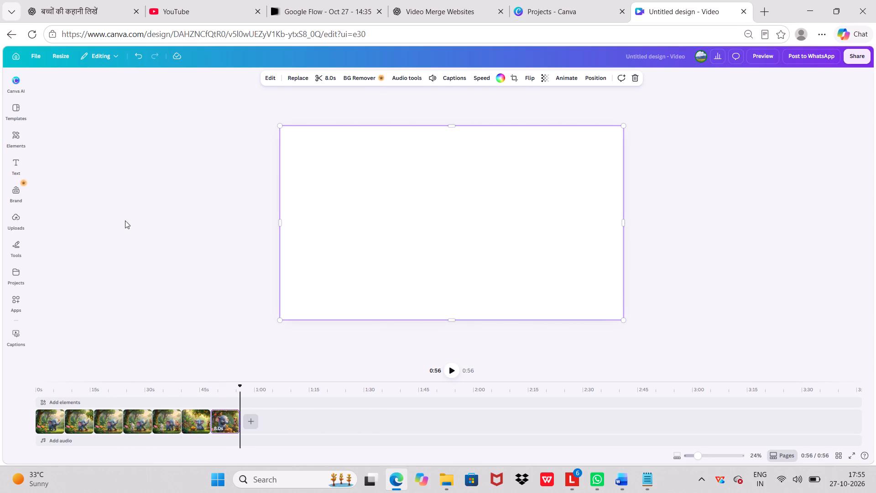
Find the scene 8 clip among the uploaded videos and add it after scene 7 on the timeline.
{"action": "left_click", "coordinate": [19, 225]}
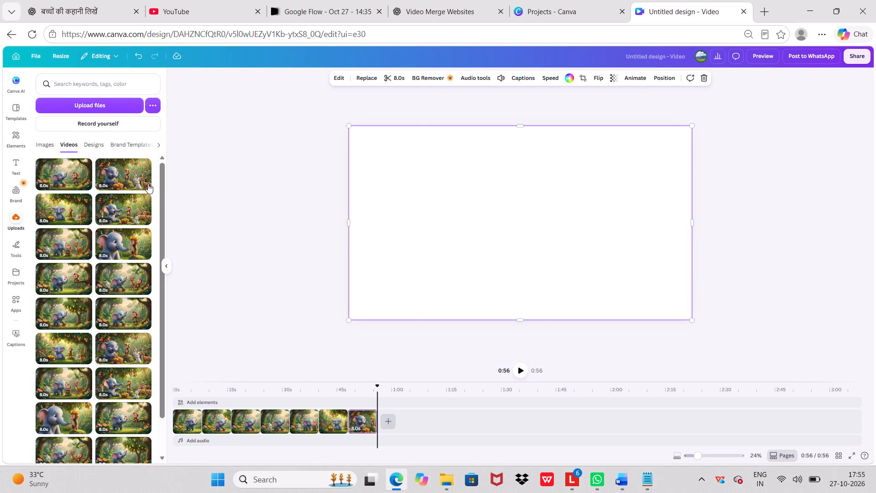
{"action": "left_click", "coordinate": [143, 165]}
{"action": "left_click", "coordinate": [217, 119]}
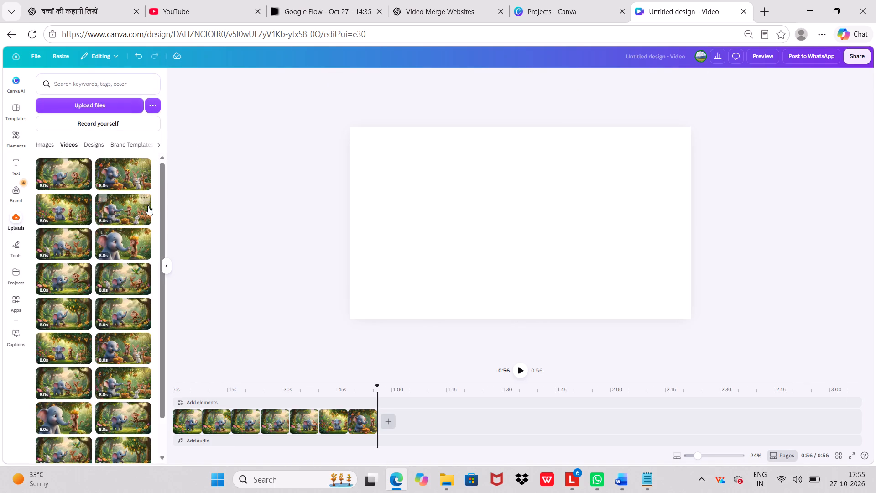
{"action": "left_click", "coordinate": [145, 204]}
{"action": "left_click", "coordinate": [216, 150]}
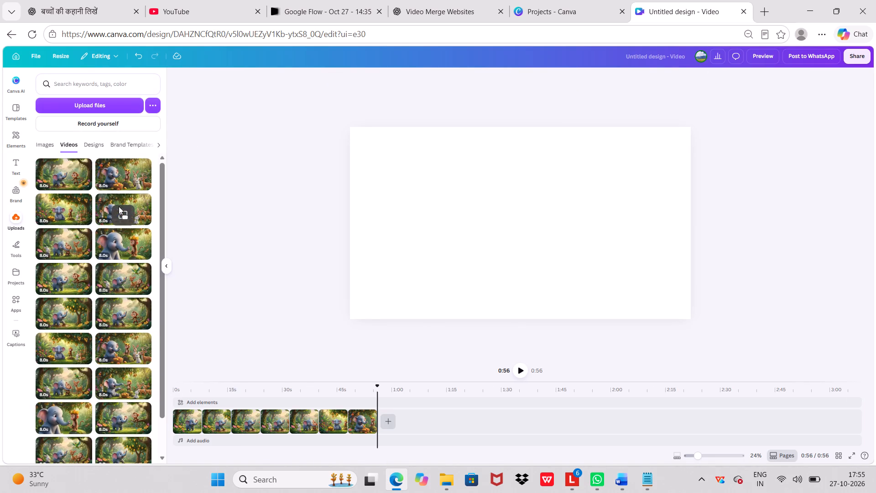
{"action": "left_click_drag", "start_coordinate": [119, 206], "coordinate": [404, 420]}
{"action": "left_click_drag", "start_coordinate": [98, 205], "coordinate": [138, 226]}
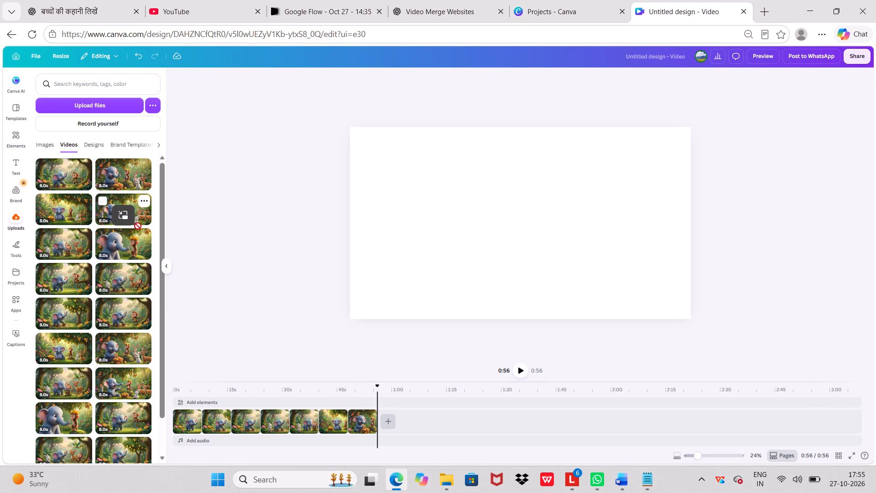
{"action": "left_click_drag", "start_coordinate": [138, 226], "coordinate": [382, 419]}
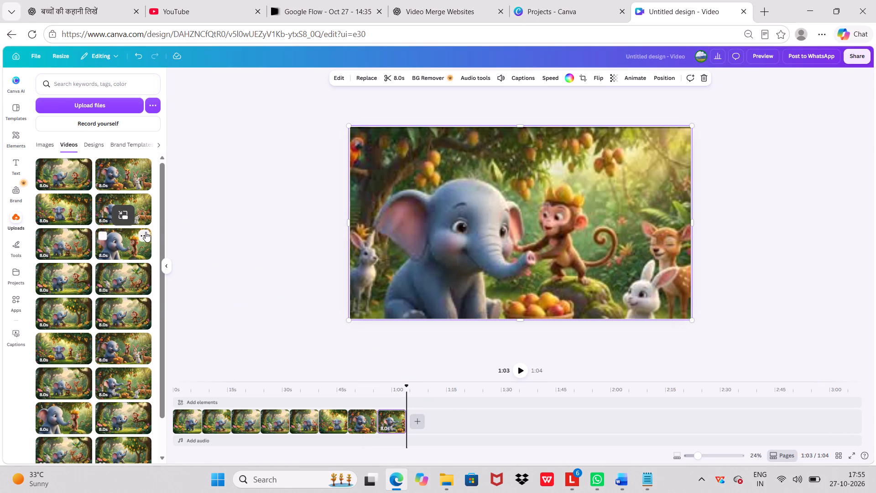
Add the uploaded scene 9 clip to the end of the timeline, after scene 8.
{"action": "left_click", "coordinate": [146, 232]}
{"action": "left_click", "coordinate": [241, 161]}
{"action": "left_click_drag", "start_coordinate": [116, 245], "coordinate": [410, 385]}
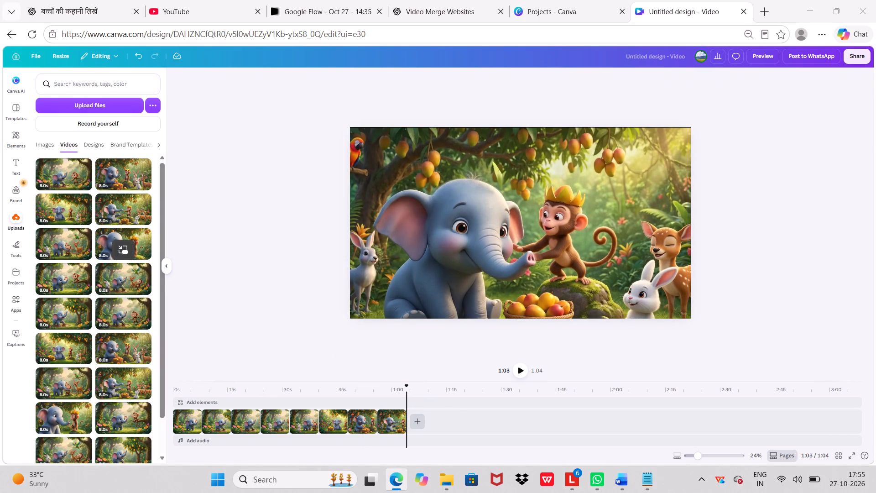
{"action": "left_click_drag", "start_coordinate": [410, 385], "coordinate": [440, 404]}
{"action": "left_click_drag", "start_coordinate": [107, 234], "coordinate": [426, 419]}
Play the video from the scene 7 clip into scene 8 to check the subtitle area.
{"action": "left_click", "coordinate": [359, 424]}
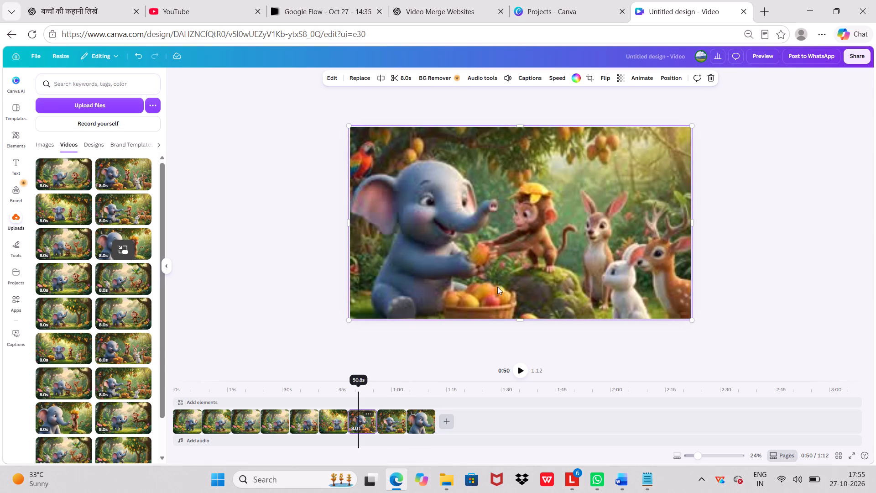
{"action": "left_click", "coordinate": [519, 367]}
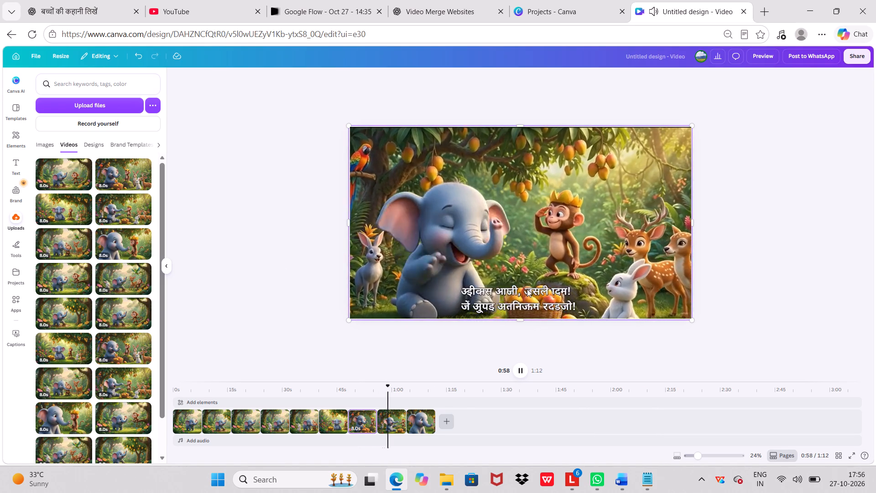
{"action": "left_click", "coordinate": [515, 367]}
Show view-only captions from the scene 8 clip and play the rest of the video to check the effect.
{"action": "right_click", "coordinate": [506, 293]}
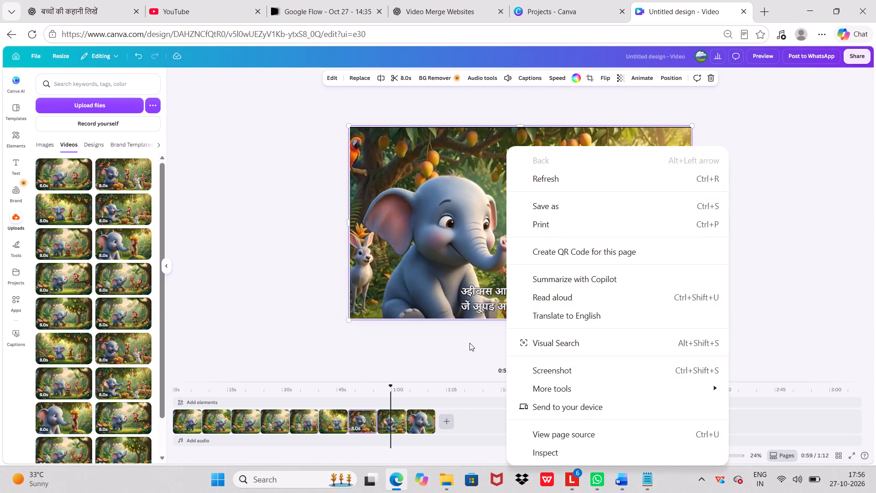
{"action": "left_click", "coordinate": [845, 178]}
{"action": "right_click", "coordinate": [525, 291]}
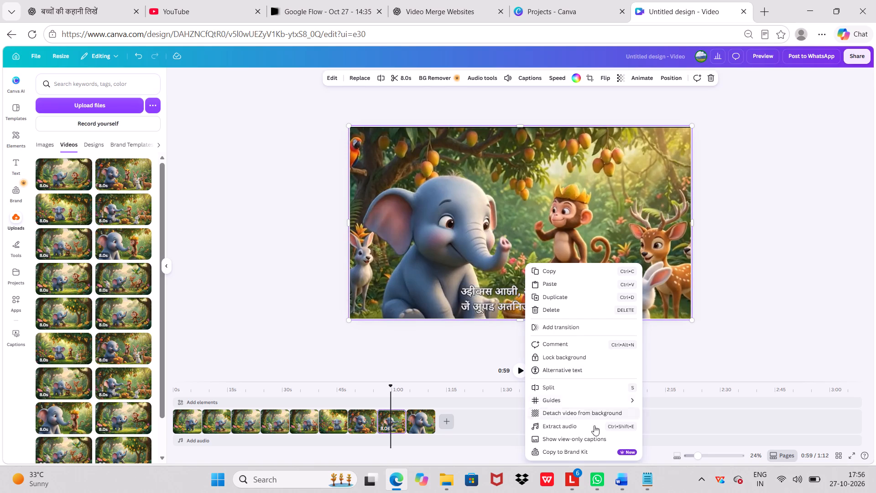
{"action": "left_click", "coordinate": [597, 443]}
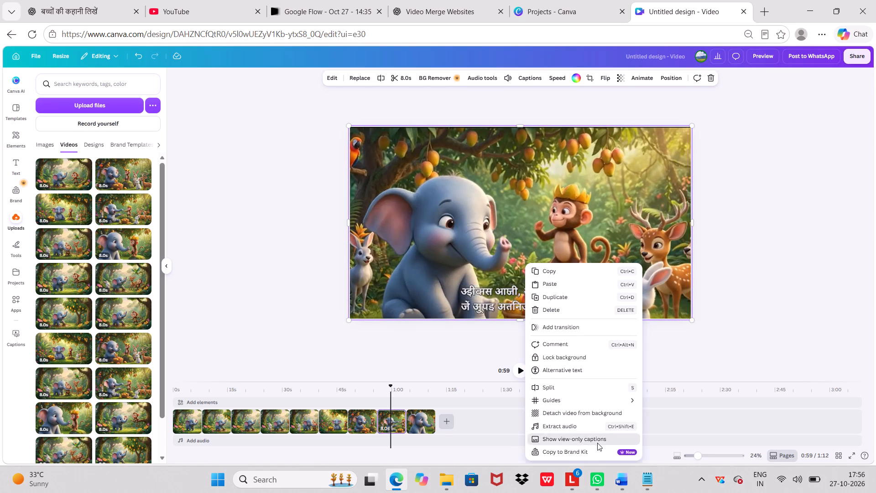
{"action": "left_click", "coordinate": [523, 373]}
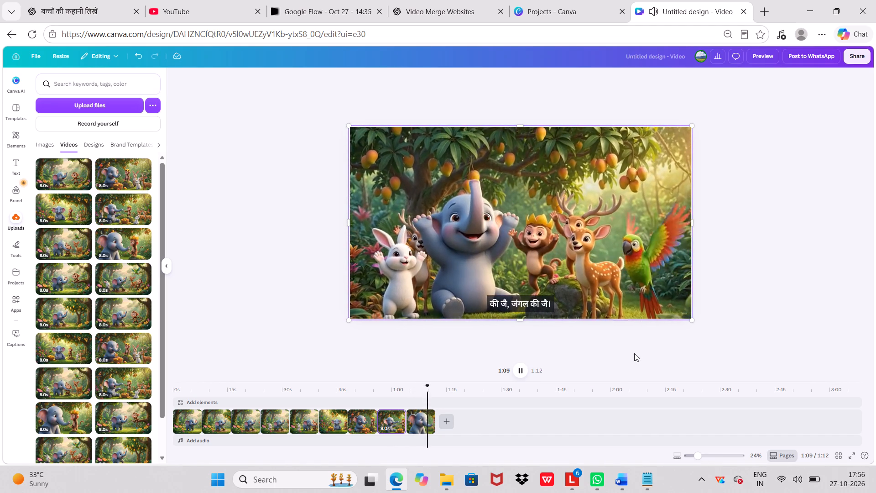
Hide view-only captions from the first clip on the timeline.
{"action": "left_click", "coordinate": [183, 423]}
{"action": "right_click", "coordinate": [513, 258]}
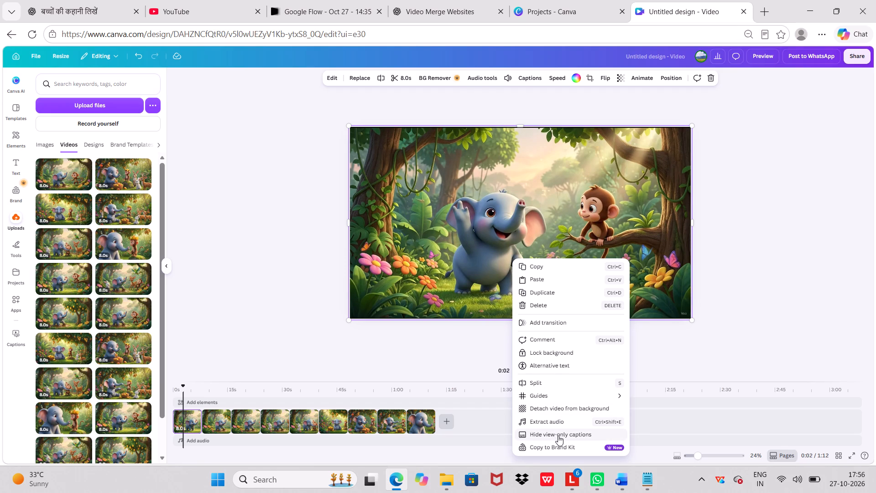
{"action": "left_click", "coordinate": [558, 435]}
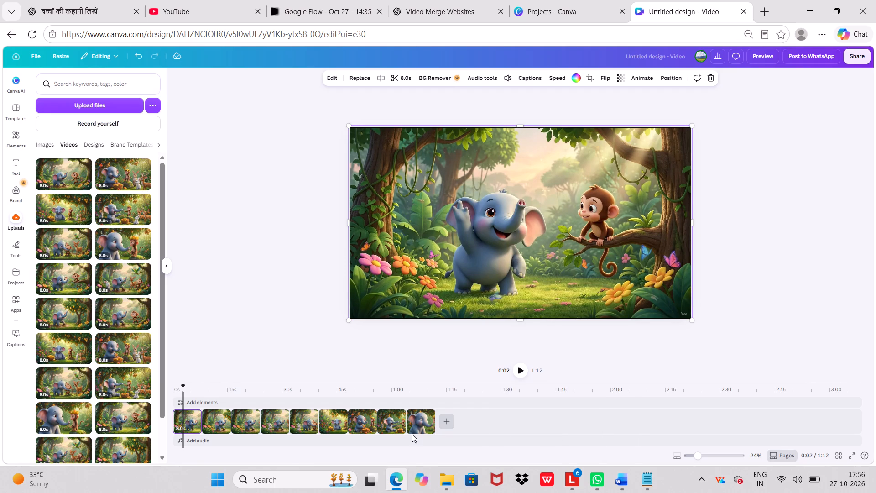
Review the merged video from the first clip, replaying from within the second clip and pausing at 0:20.
{"action": "left_click", "coordinate": [523, 373]}
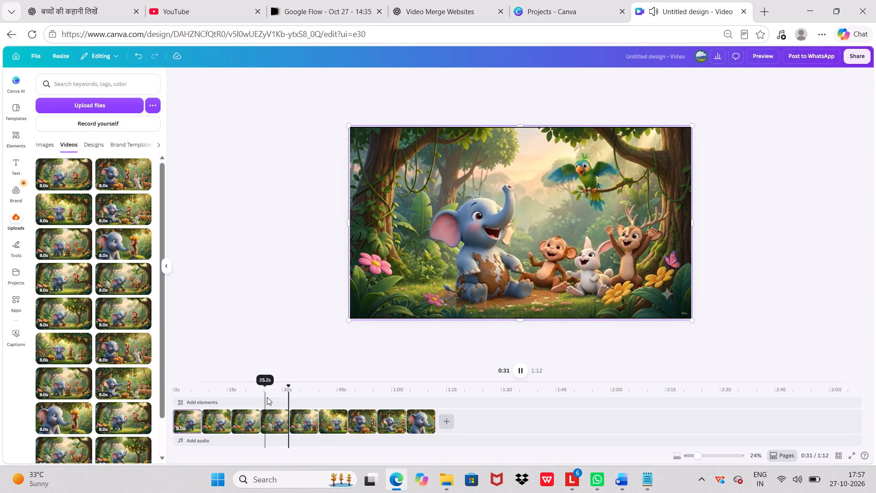
{"action": "left_click_drag", "start_coordinate": [292, 400], "coordinate": [281, 400]}
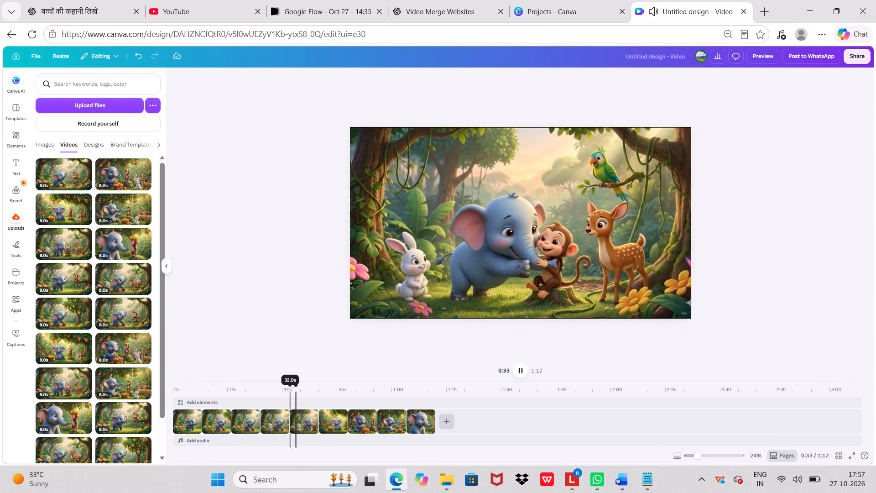
{"action": "left_click_drag", "start_coordinate": [297, 388], "coordinate": [213, 387]}
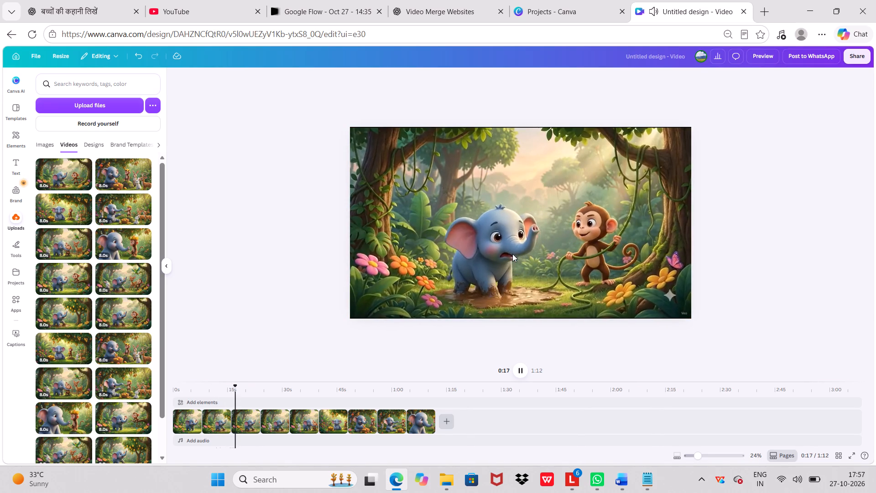
{"action": "left_click", "coordinate": [519, 367]}
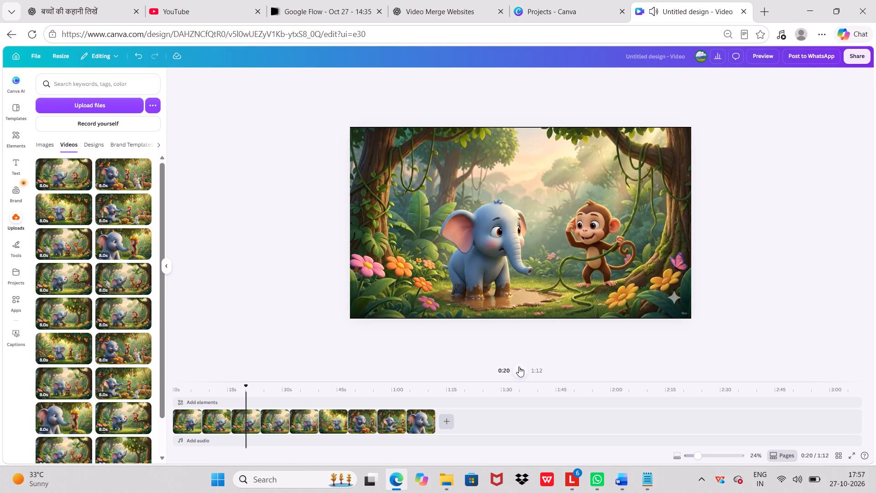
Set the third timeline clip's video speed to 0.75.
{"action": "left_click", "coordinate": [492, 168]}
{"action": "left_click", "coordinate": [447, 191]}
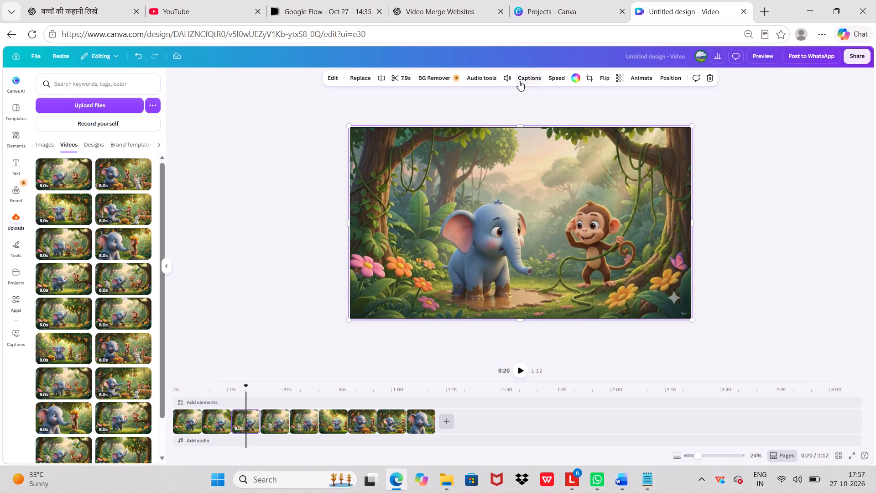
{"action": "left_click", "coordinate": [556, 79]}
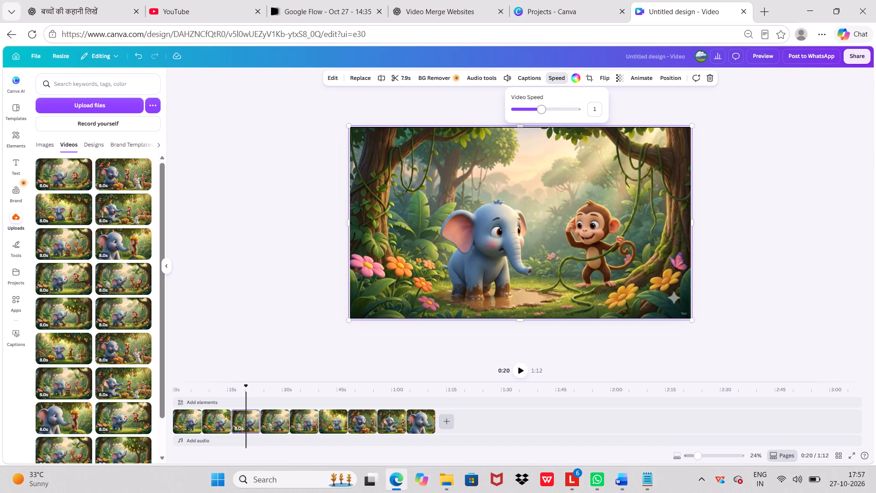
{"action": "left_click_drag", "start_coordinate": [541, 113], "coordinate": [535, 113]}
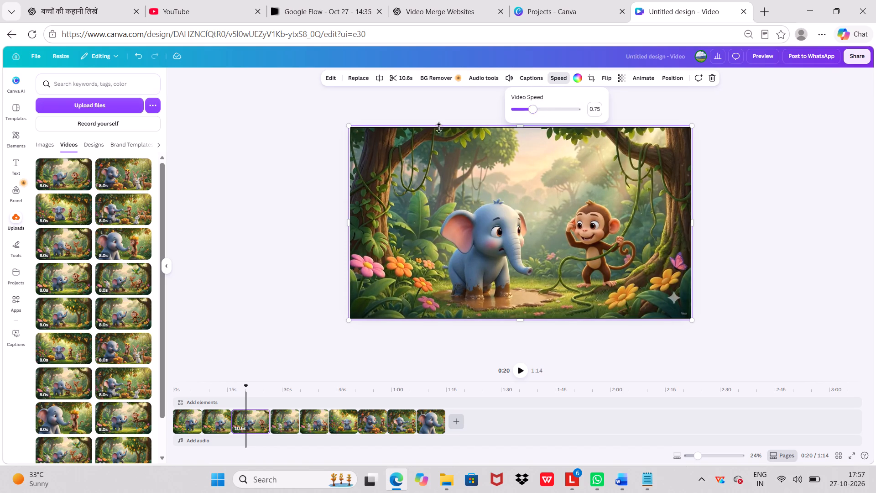
Play the video from 0:20 through the slowed third clip and pause at 0:32 in the fourth clip.
{"action": "left_click", "coordinate": [503, 223]}
{"action": "left_click", "coordinate": [517, 371]}
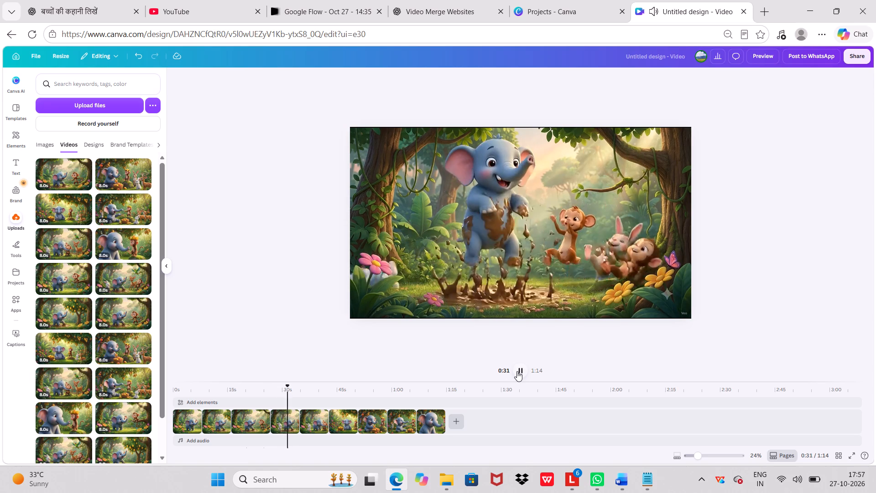
{"action": "left_click", "coordinate": [517, 371]}
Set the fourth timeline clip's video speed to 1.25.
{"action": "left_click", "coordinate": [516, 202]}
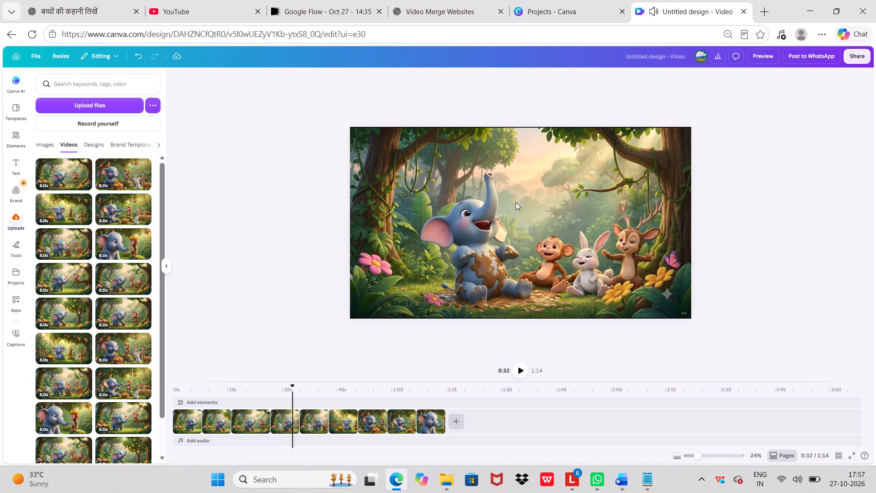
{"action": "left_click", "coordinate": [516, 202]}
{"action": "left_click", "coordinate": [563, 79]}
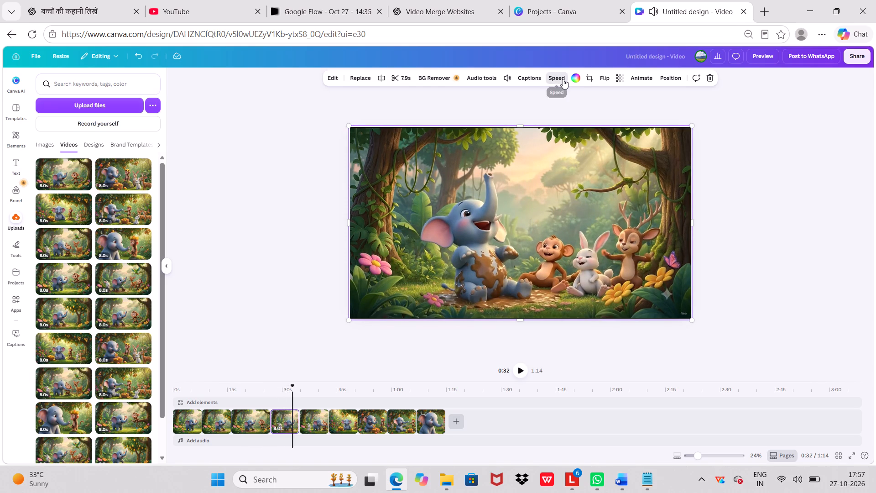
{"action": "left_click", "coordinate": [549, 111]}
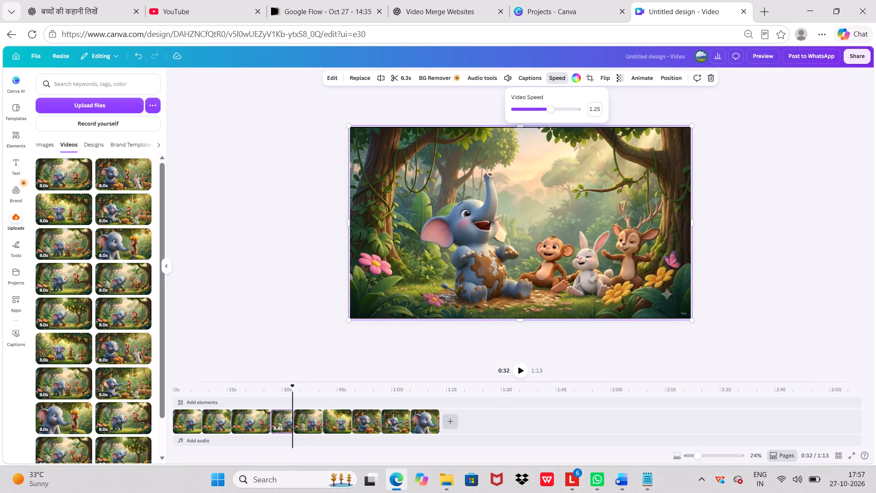
Replay the video from 0:27 through the sped-up fourth clip and pause at 0:35.
{"action": "left_click_drag", "start_coordinate": [293, 387], "coordinate": [273, 387]}
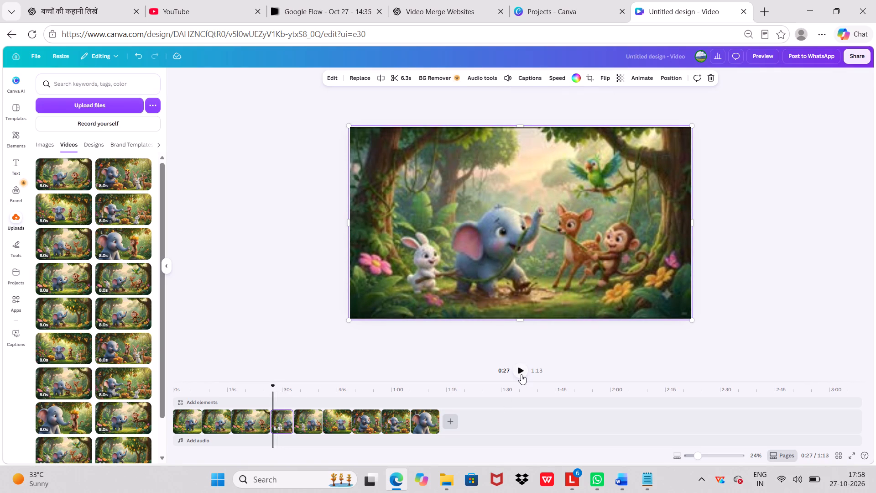
{"action": "left_click", "coordinate": [520, 372]}
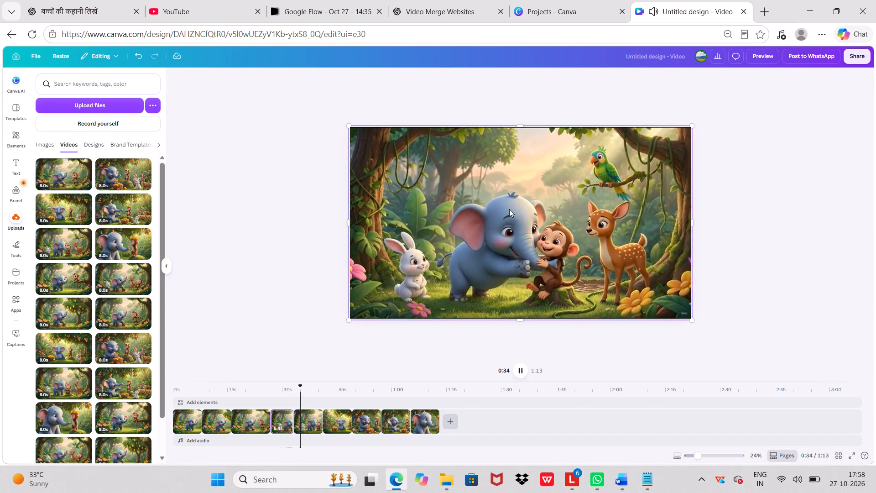
{"action": "left_click", "coordinate": [509, 209]}
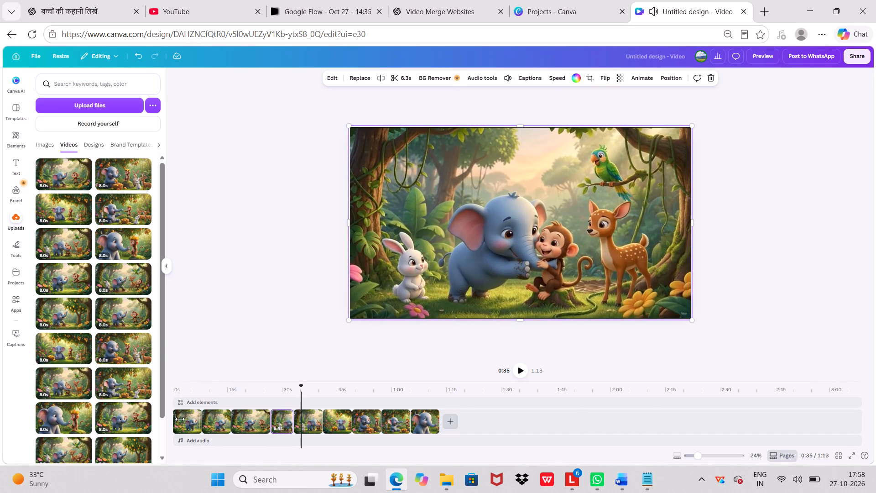
Check the video speed settings of the first and second clips on the timeline.
{"action": "left_click", "coordinate": [180, 419]}
{"action": "left_click", "coordinate": [576, 209]}
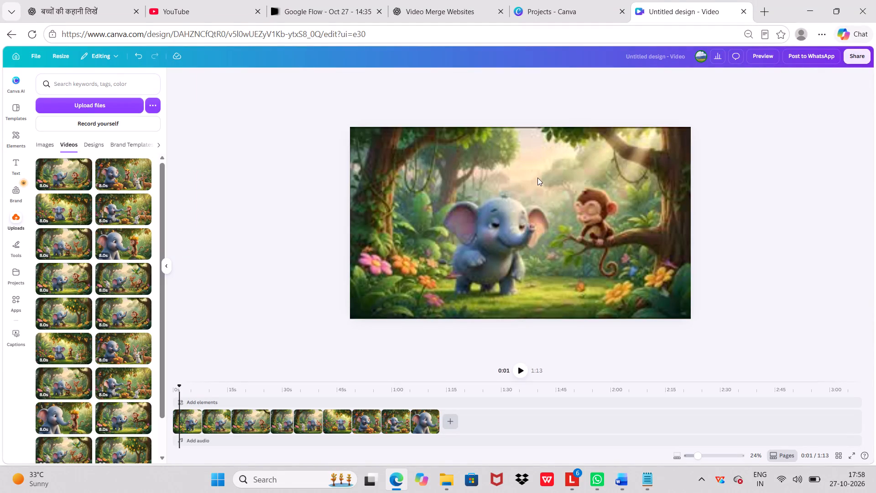
{"action": "left_click", "coordinate": [539, 178]}
{"action": "left_click", "coordinate": [553, 80]}
{"action": "left_click", "coordinate": [465, 105]}
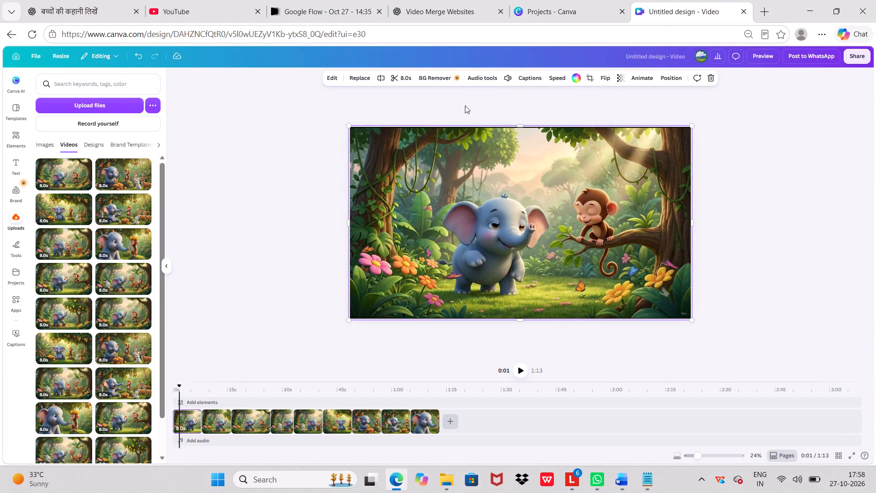
{"action": "left_click", "coordinate": [216, 423]}
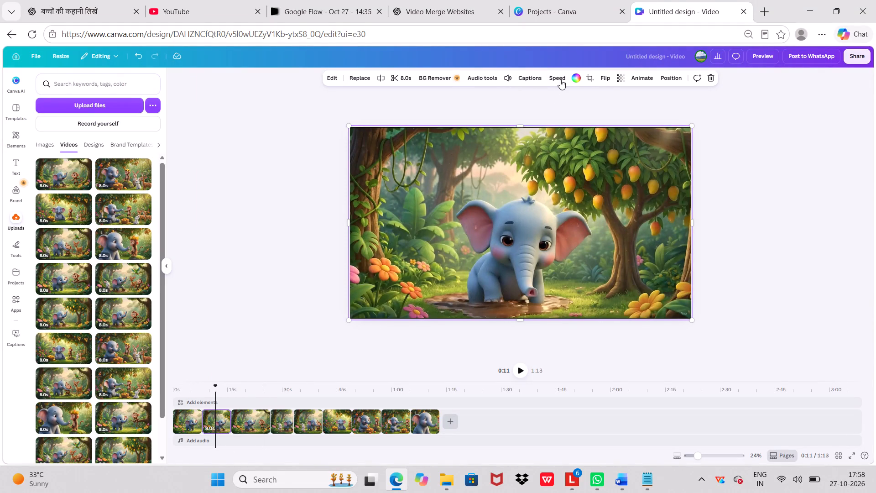
{"action": "left_click", "coordinate": [561, 78]}
Set the third timeline clip's video speed back to 1.
{"action": "left_click", "coordinate": [254, 422]}
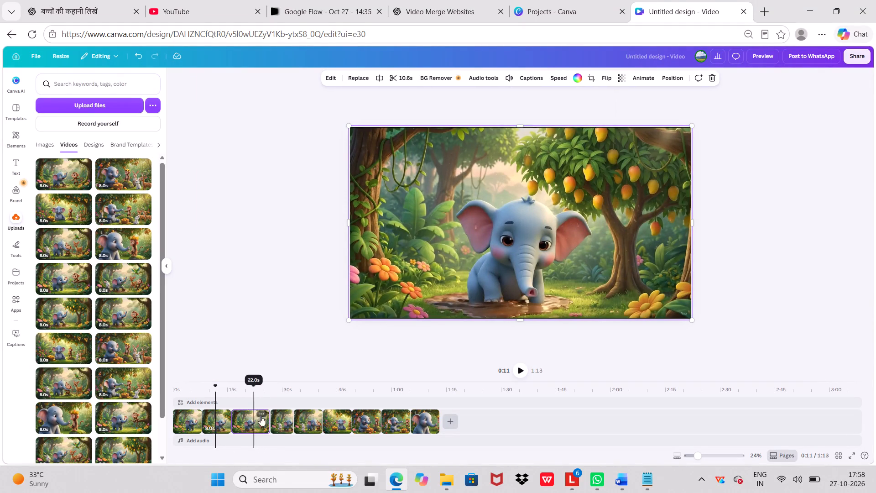
{"action": "left_click", "coordinate": [558, 78]}
{"action": "left_click_drag", "start_coordinate": [591, 108], "coordinate": [606, 110]}
{"action": "key", "text": "1"}
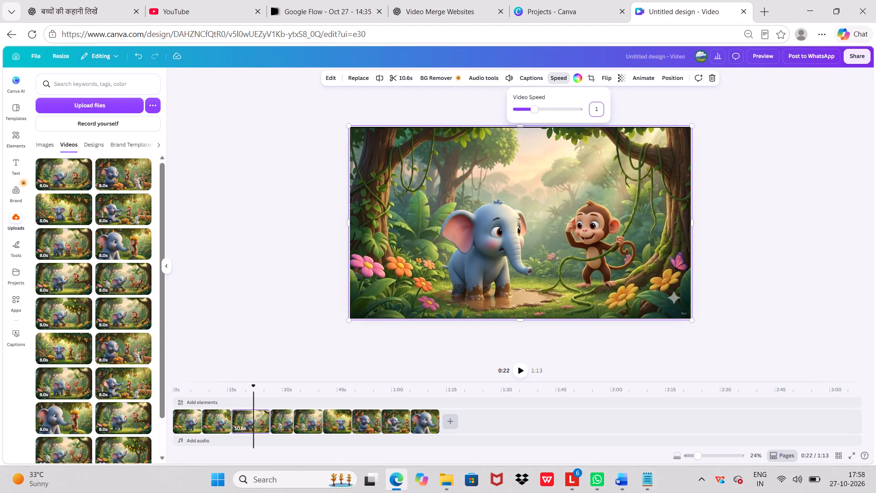
{"action": "left_click", "coordinate": [329, 197]}
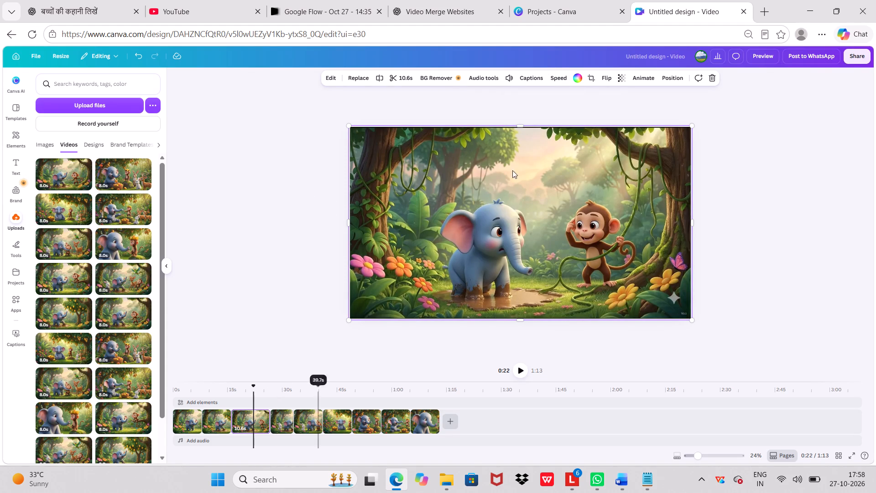
{"action": "left_click", "coordinate": [558, 72]}
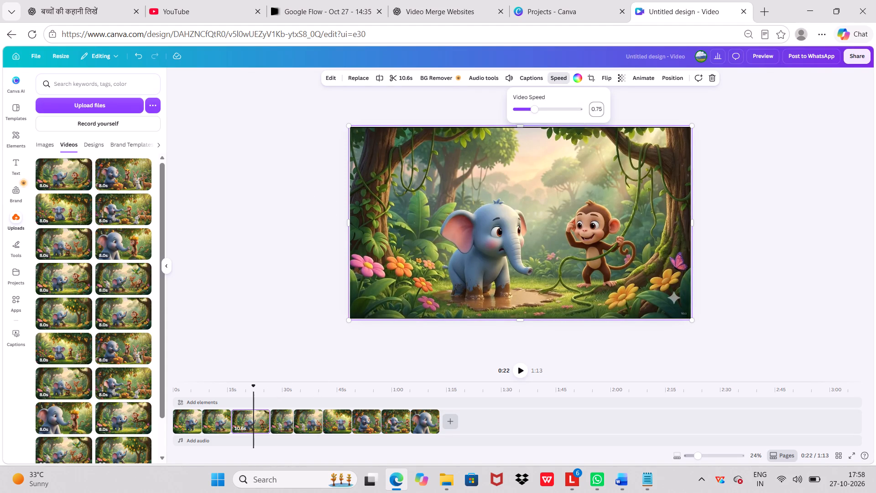
{"action": "left_click_drag", "start_coordinate": [534, 110], "coordinate": [539, 111]}
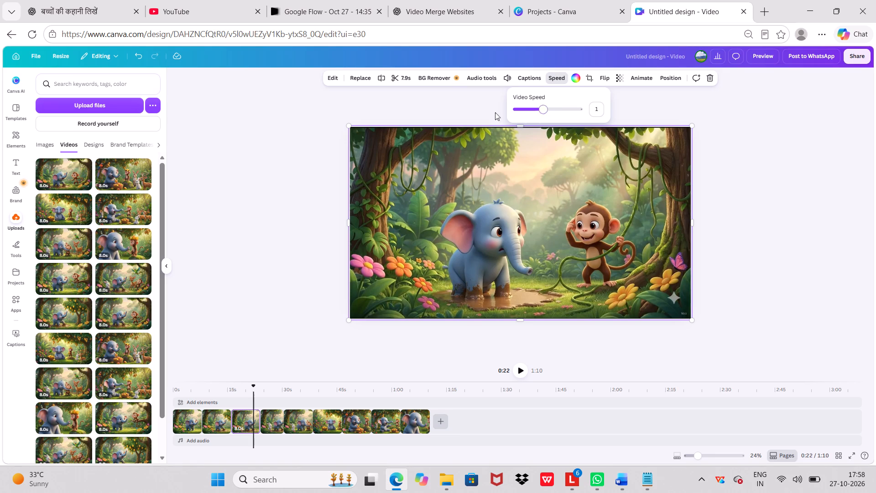
{"action": "left_click", "coordinate": [489, 182]}
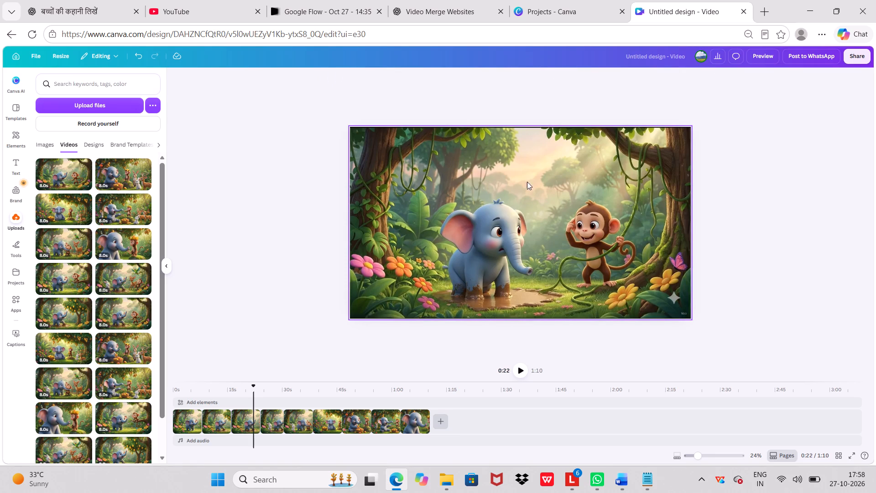
{"action": "left_click", "coordinate": [526, 200]}
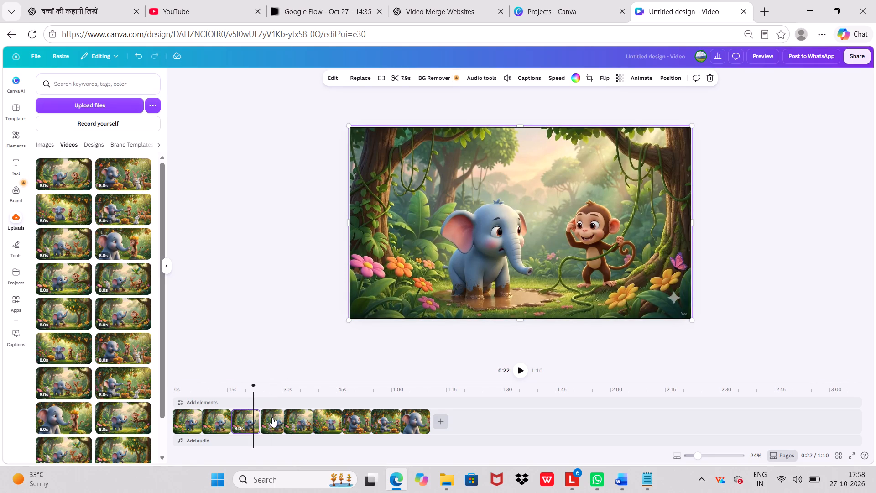
Set the fourth timeline clip's video speed back to 1.
{"action": "left_click", "coordinate": [272, 417]}
{"action": "left_click", "coordinate": [553, 76]}
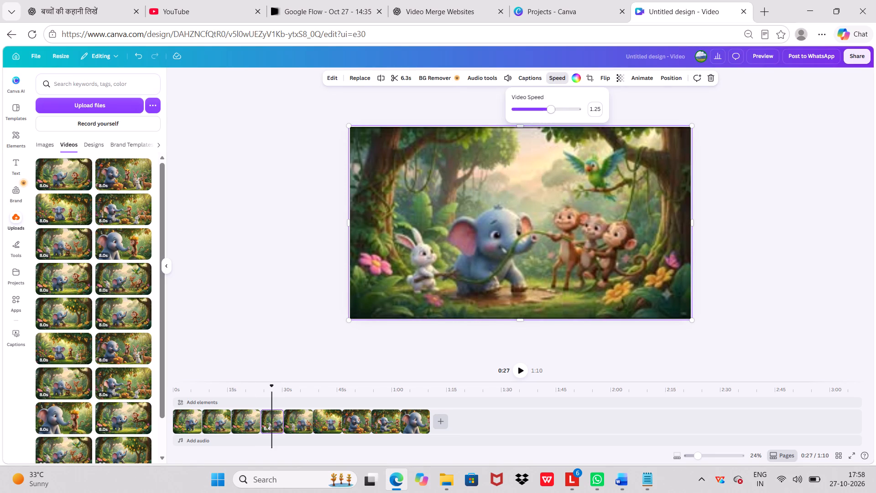
{"action": "left_click_drag", "start_coordinate": [553, 111], "coordinate": [548, 111]}
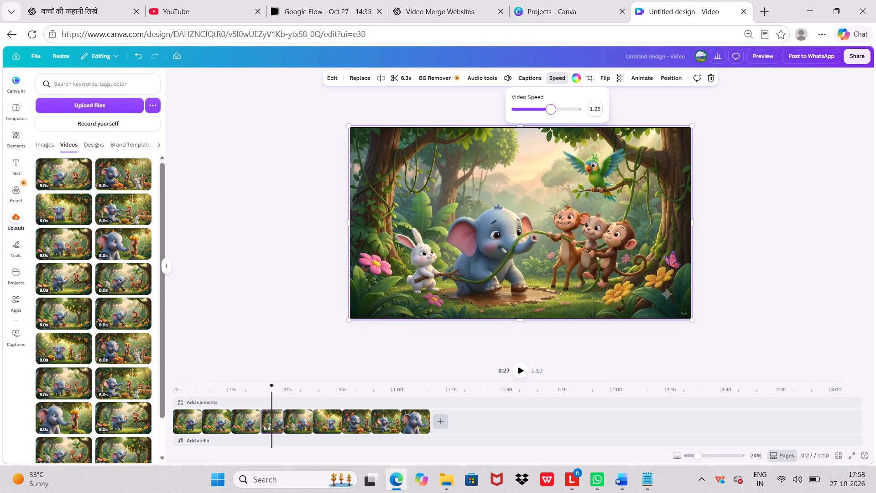
{"action": "left_click_drag", "start_coordinate": [548, 111], "coordinate": [546, 111]}
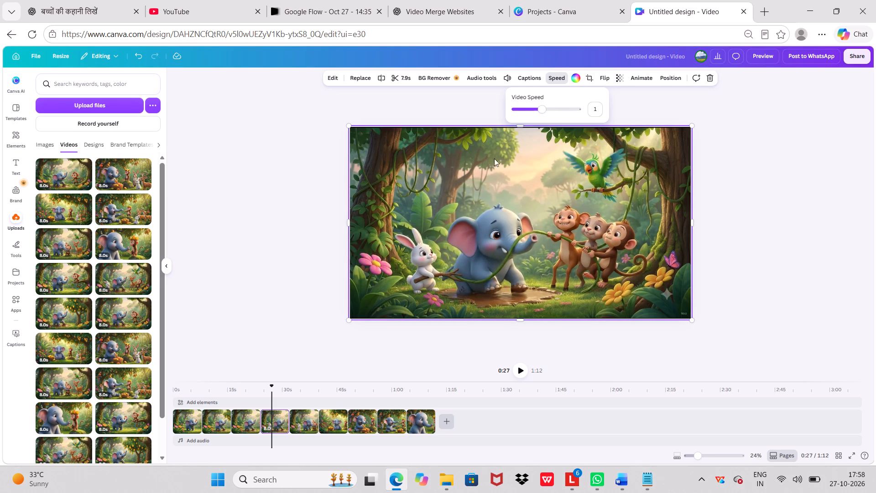
{"action": "left_click", "coordinate": [504, 191]}
Check the fifth timeline clip's video speed setting and play the video from 0:35.
{"action": "left_click", "coordinate": [302, 423]}
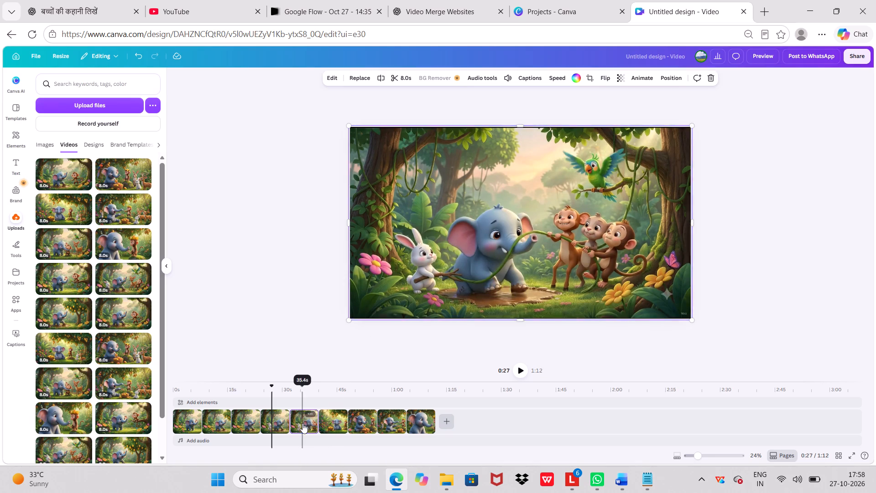
{"action": "left_click", "coordinate": [552, 78]}
{"action": "left_click", "coordinate": [290, 218]}
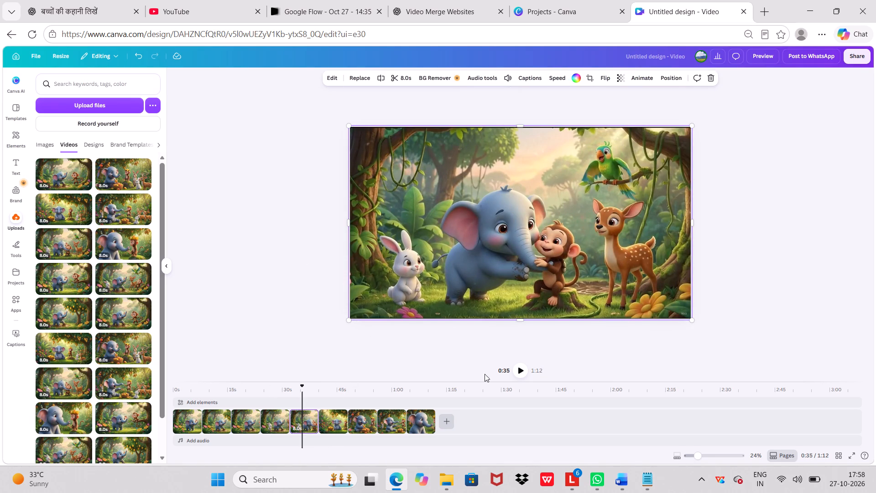
{"action": "left_click", "coordinate": [516, 373]}
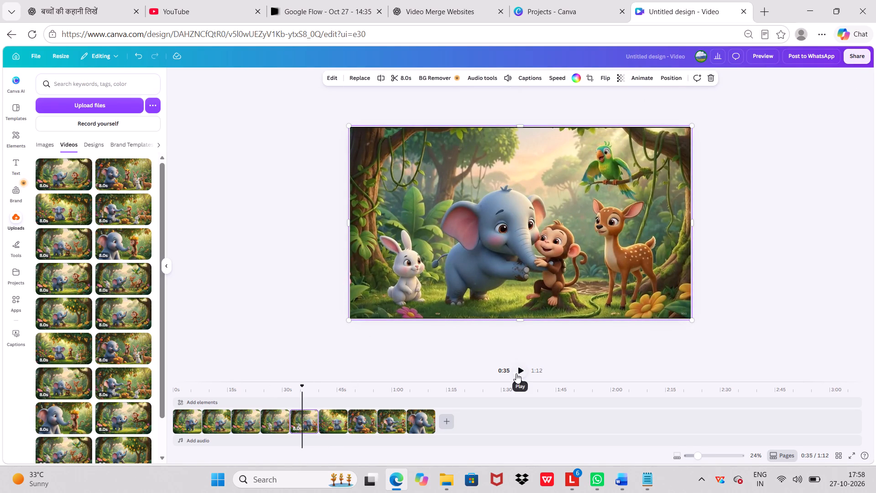